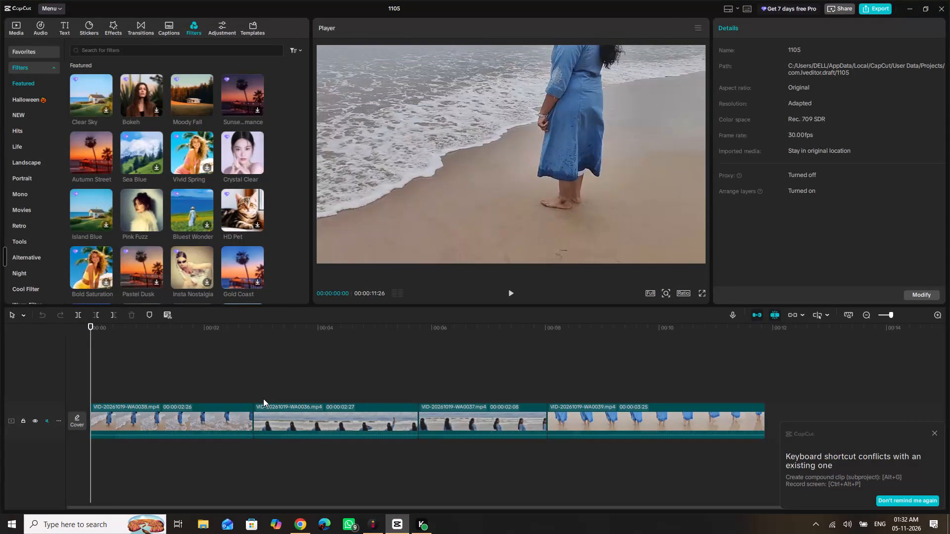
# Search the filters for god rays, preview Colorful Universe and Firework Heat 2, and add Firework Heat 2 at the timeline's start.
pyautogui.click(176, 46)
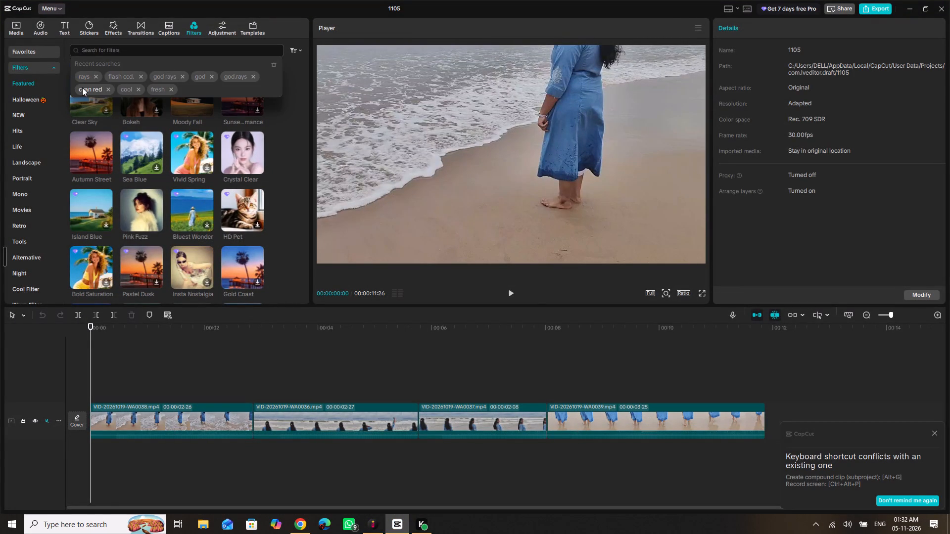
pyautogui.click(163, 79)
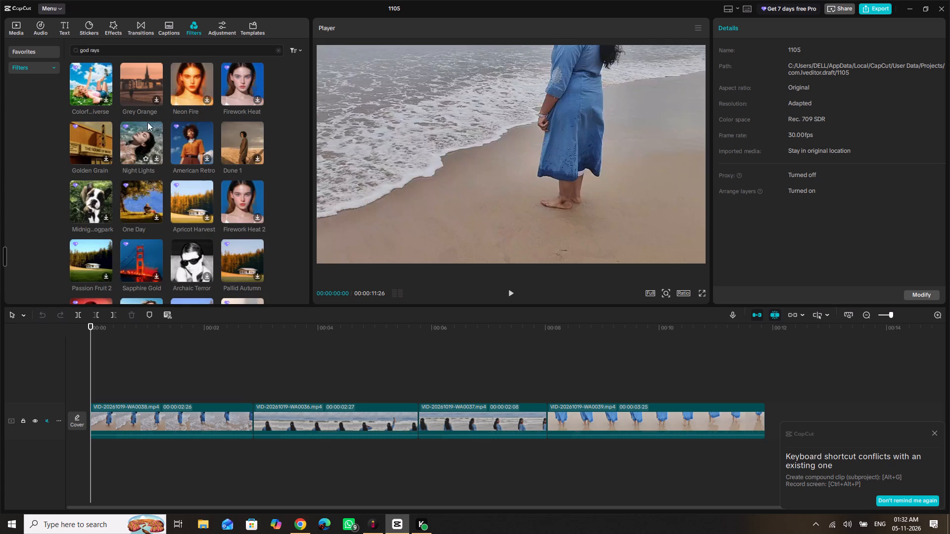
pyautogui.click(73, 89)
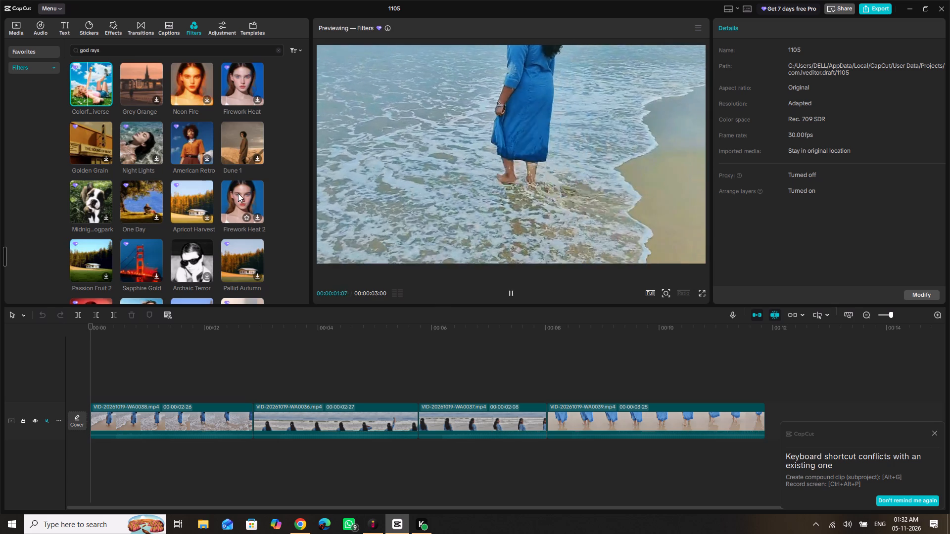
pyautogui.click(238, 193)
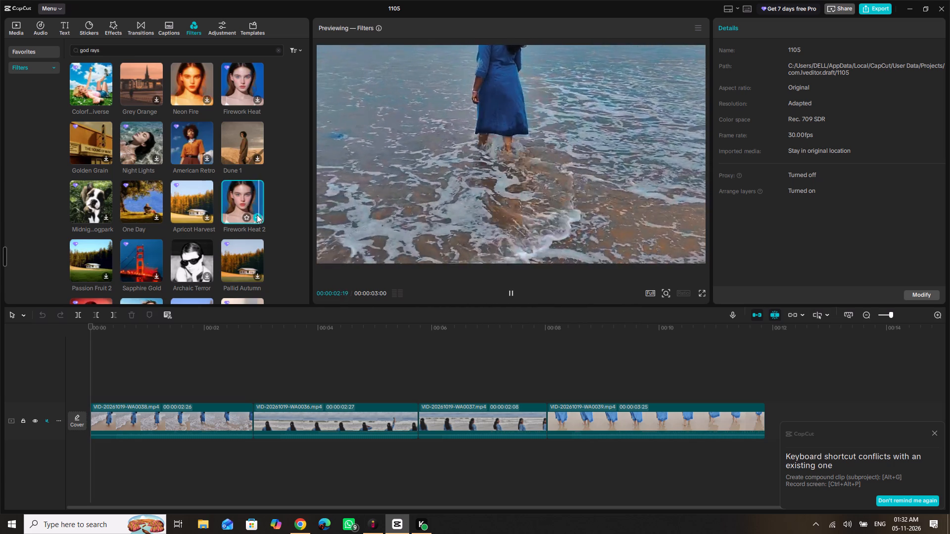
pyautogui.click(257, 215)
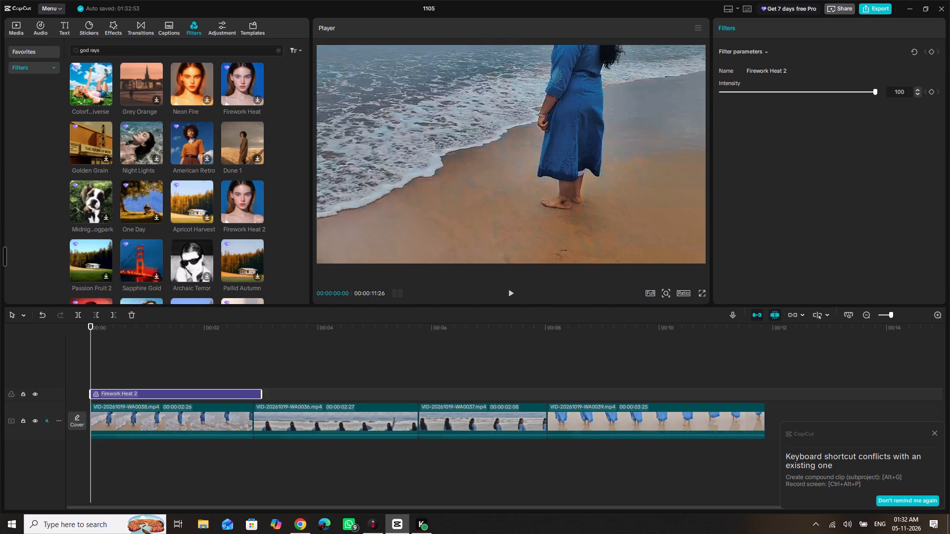
# Replace the filter search with cool and preview the Late Spring filter.
pyautogui.click(132, 48)
pyautogui.press('BackSpace')
pyautogui.press('BackSpace')
pyautogui.press('BackSpace')
pyautogui.press('BackSpace')
pyautogui.press('BackSpace')
pyautogui.press('BackSpace')
pyautogui.press('BackSpace')
pyautogui.press('BackSpace')
pyautogui.press('BackSpace')
pyautogui.press('BackSpace')
pyautogui.press('BackSpace')
pyautogui.press('BackSpace')
pyautogui.press('BackSpace')
pyautogui.press('BackSpace')
pyautogui.press('BackSpace')
pyautogui.press('BackSpace')
pyautogui.press('BackSpace')
pyautogui.press('BackSpace')
pyautogui.press('BackSpace')
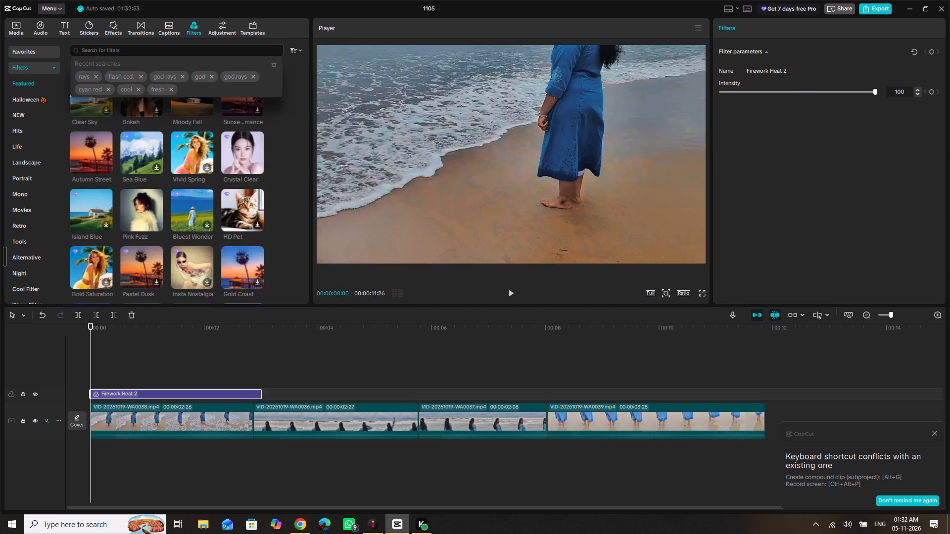
pyautogui.click(122, 89)
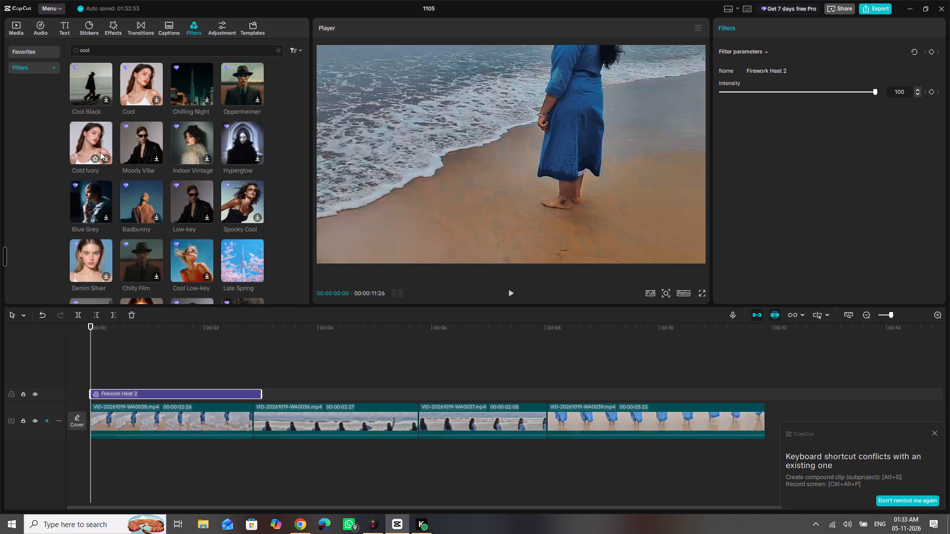
pyautogui.click(250, 245)
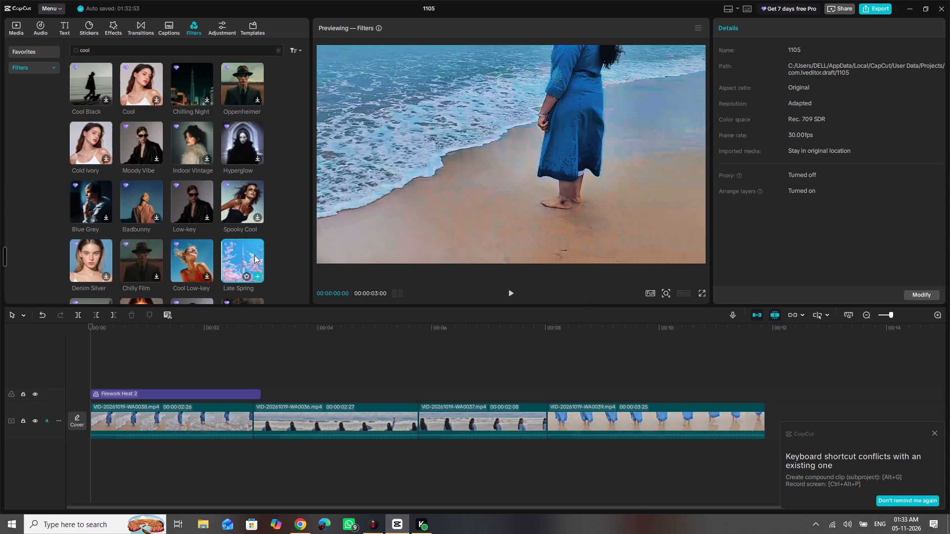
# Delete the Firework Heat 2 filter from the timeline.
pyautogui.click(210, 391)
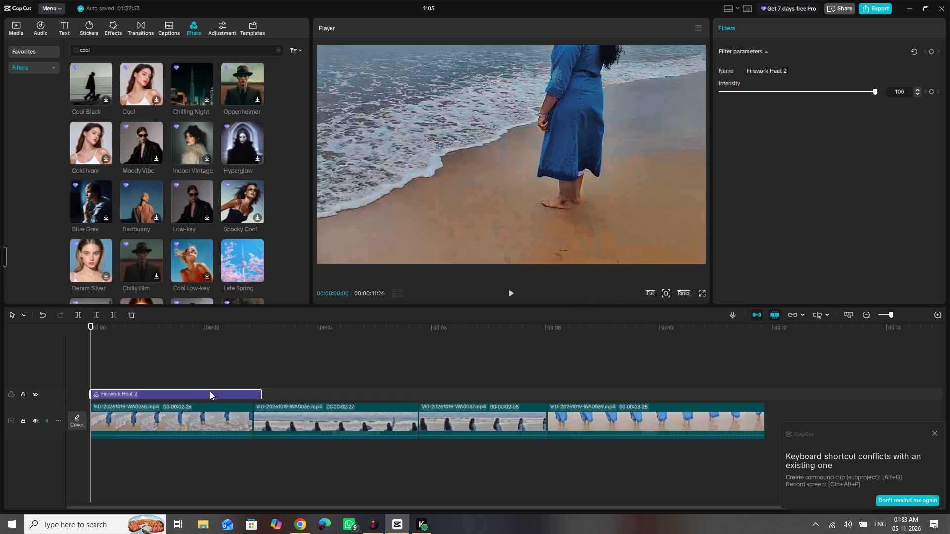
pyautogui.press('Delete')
# Adjust the first clip's basic colour to Temp -29, Tint 42 and Saturation 50.
pyautogui.click(192, 407)
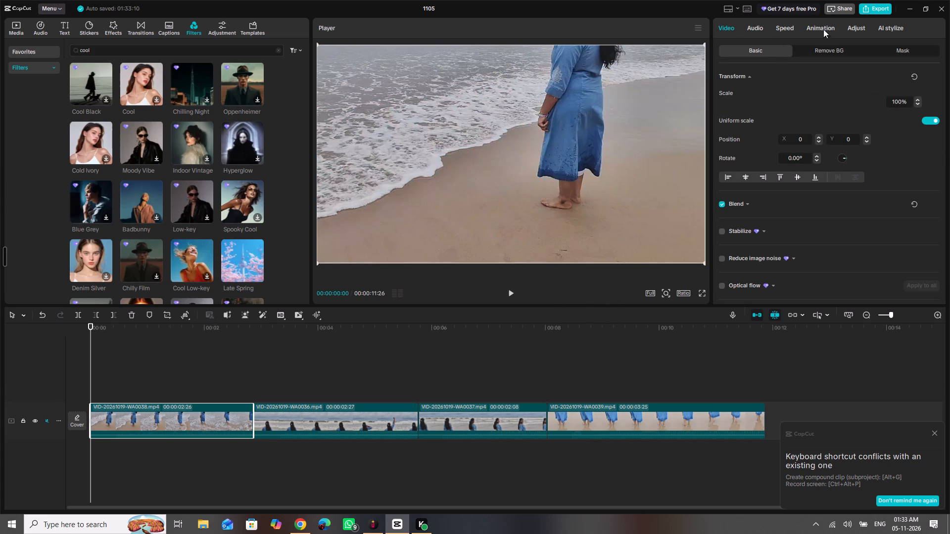
pyautogui.click(855, 25)
pyautogui.scroll(-3, 813, 196)
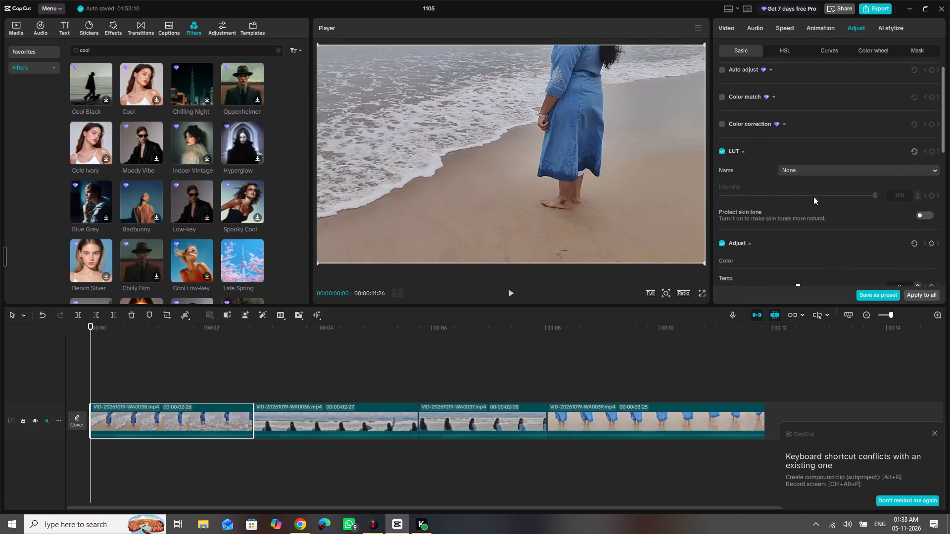
pyautogui.scroll(-7, 813, 196)
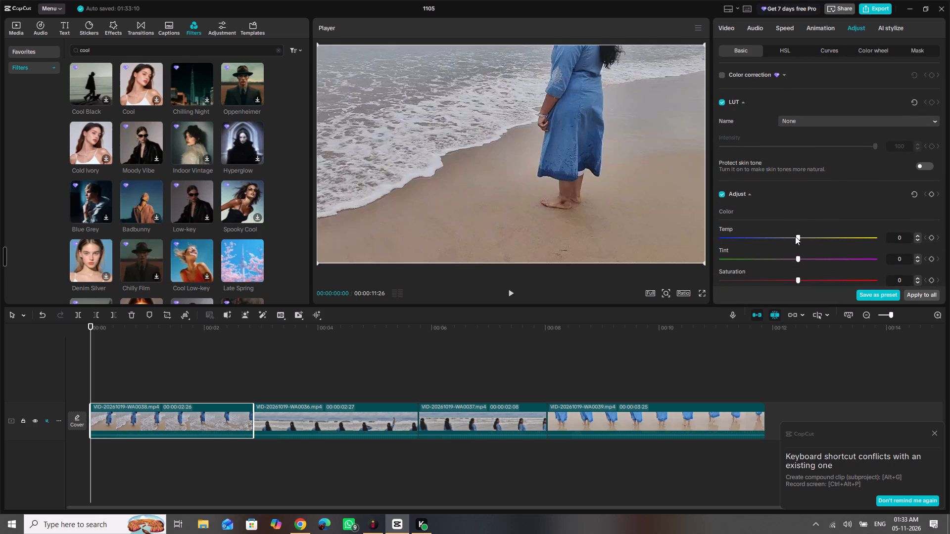
pyautogui.moveTo(795, 236); pyautogui.dragTo(751, 236)
pyautogui.moveTo(798, 258); pyautogui.dragTo(819, 261)
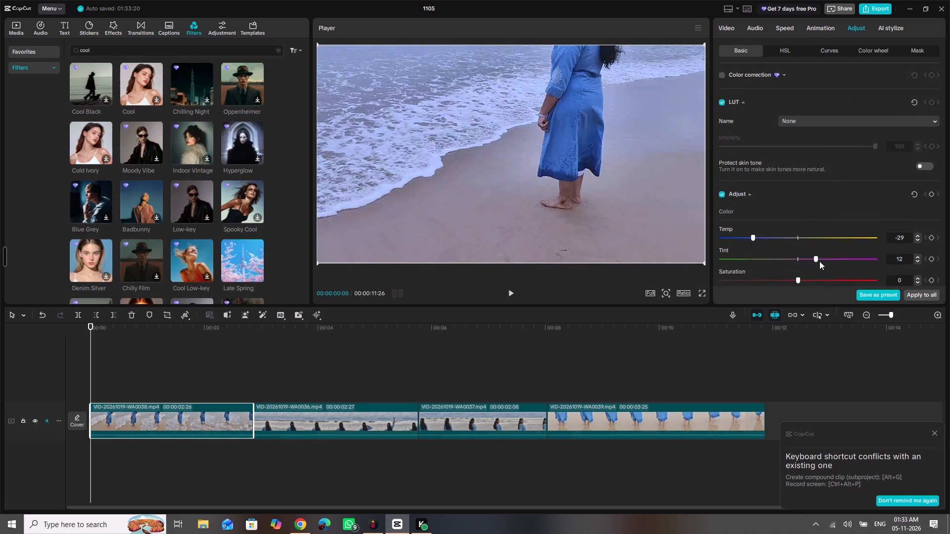
pyautogui.moveTo(819, 261); pyautogui.dragTo(861, 264)
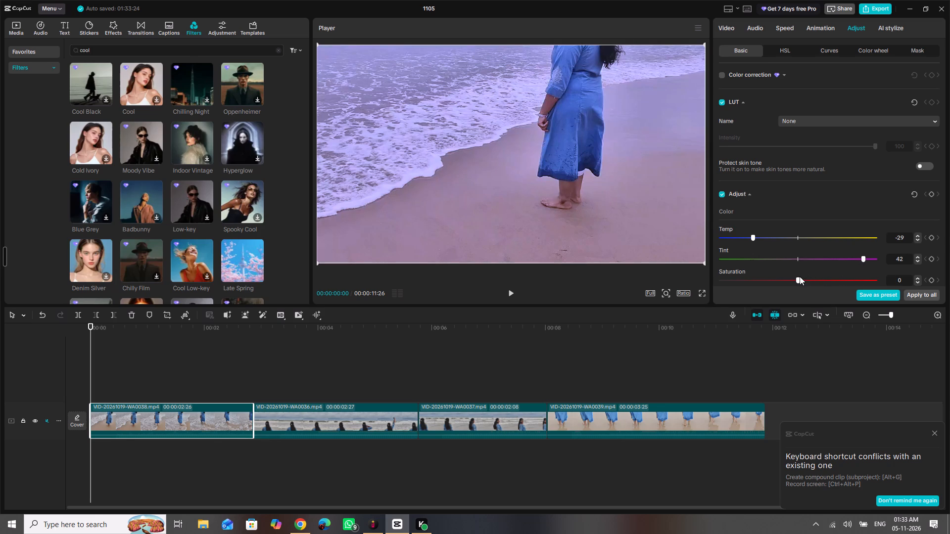
pyautogui.moveTo(800, 276); pyautogui.dragTo(879, 287)
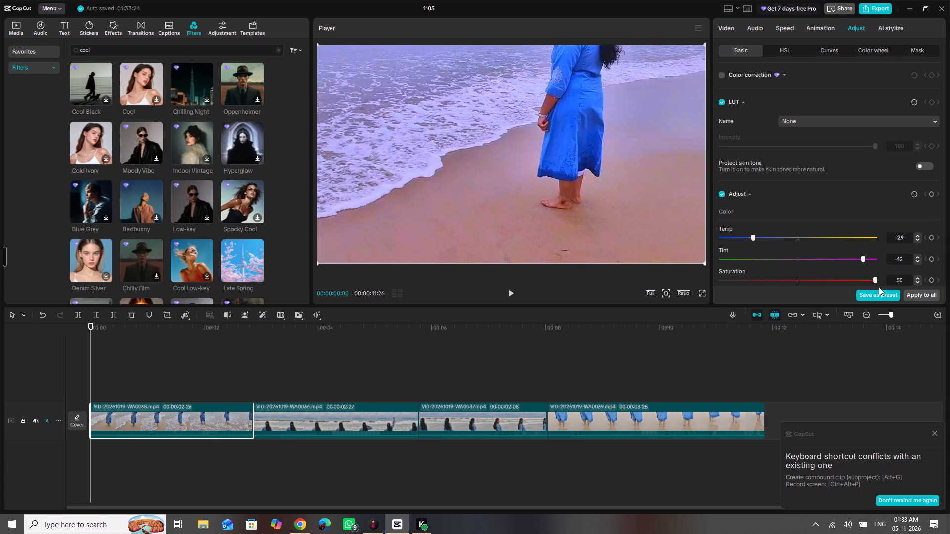
pyautogui.moveTo(879, 287); pyautogui.dragTo(882, 287)
# Try different colour balances on the first clip, settling on Temp -23 and Tint 4.
pyautogui.click(747, 236)
pyautogui.moveTo(747, 236); pyautogui.dragTo(734, 236)
pyautogui.moveTo(864, 263); pyautogui.dragTo(757, 266)
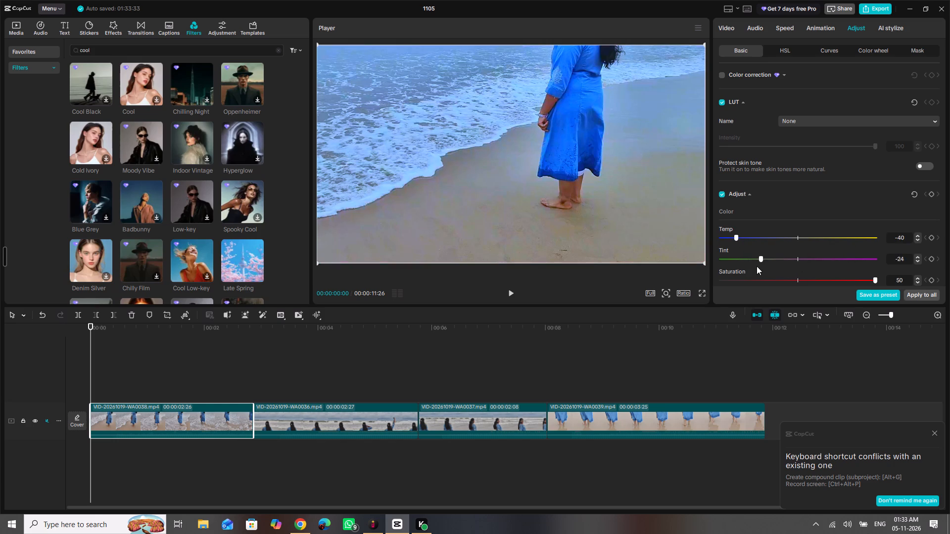
pyautogui.moveTo(757, 266); pyautogui.dragTo(798, 283)
pyautogui.moveTo(798, 283); pyautogui.dragTo(868, 296)
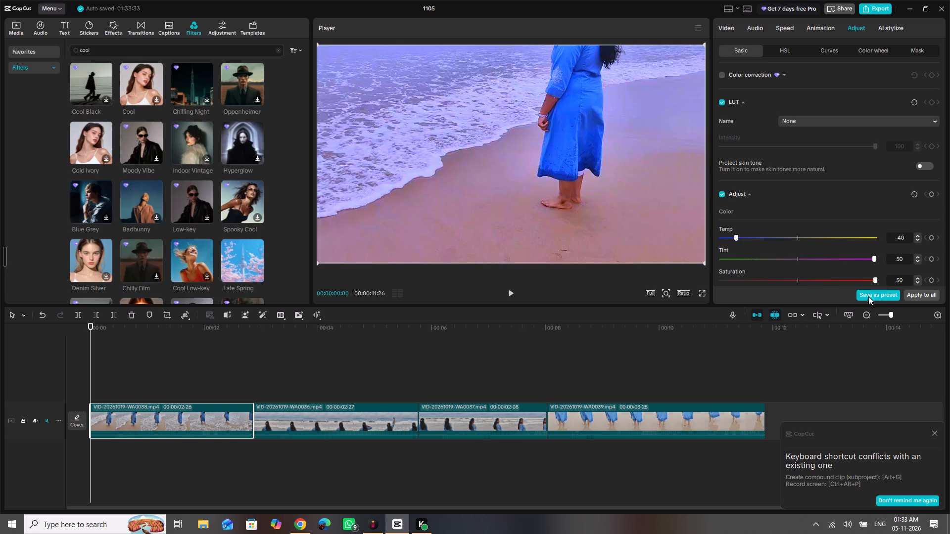
pyautogui.moveTo(868, 296); pyautogui.dragTo(803, 297)
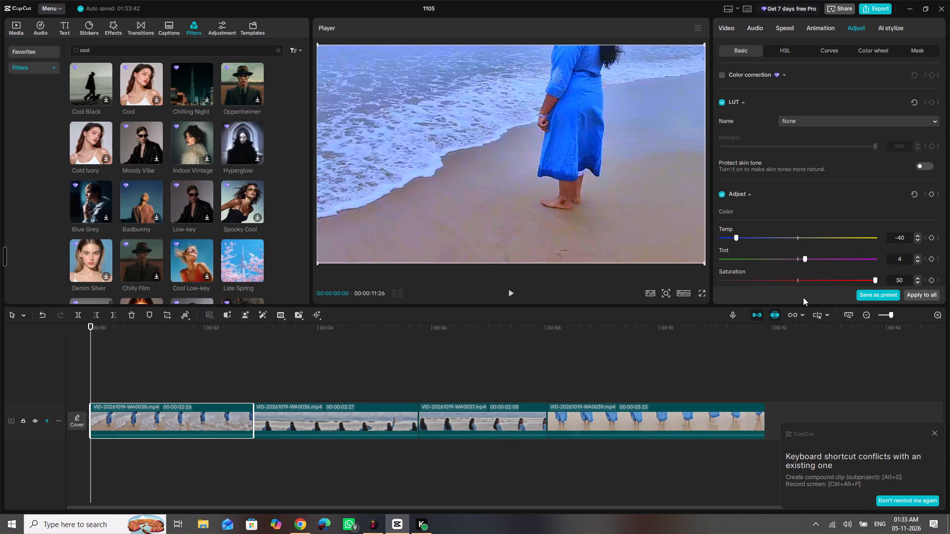
pyautogui.moveTo(738, 237); pyautogui.dragTo(763, 241)
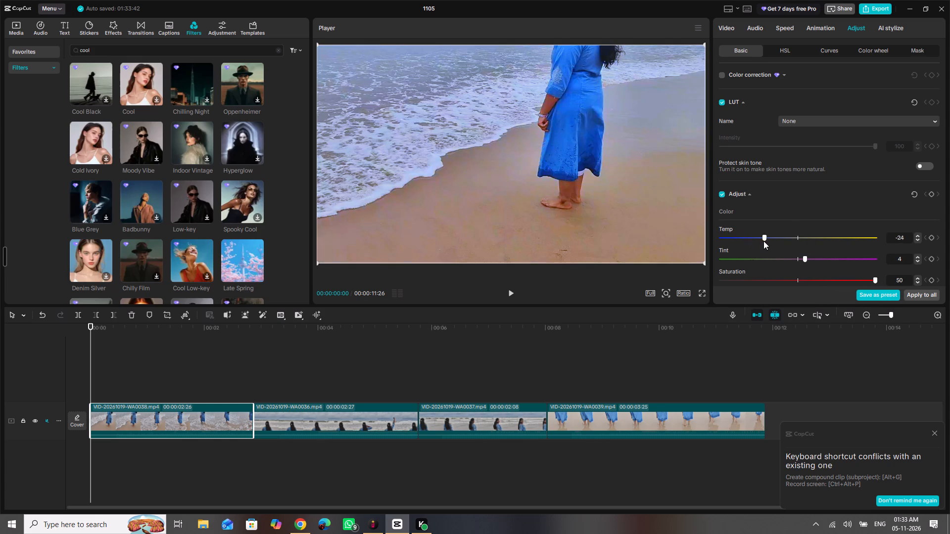
pyautogui.moveTo(763, 241); pyautogui.dragTo(753, 243)
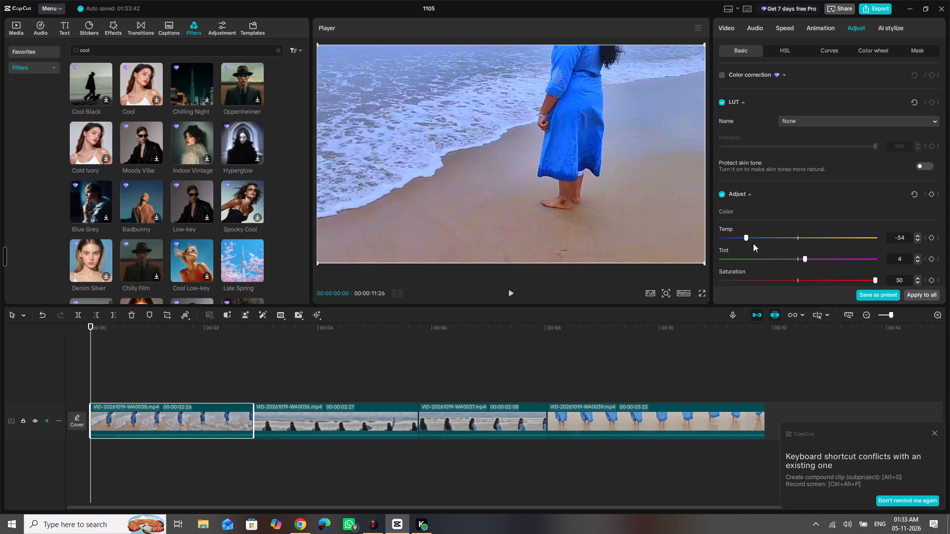
pyautogui.moveTo(753, 243); pyautogui.dragTo(760, 245)
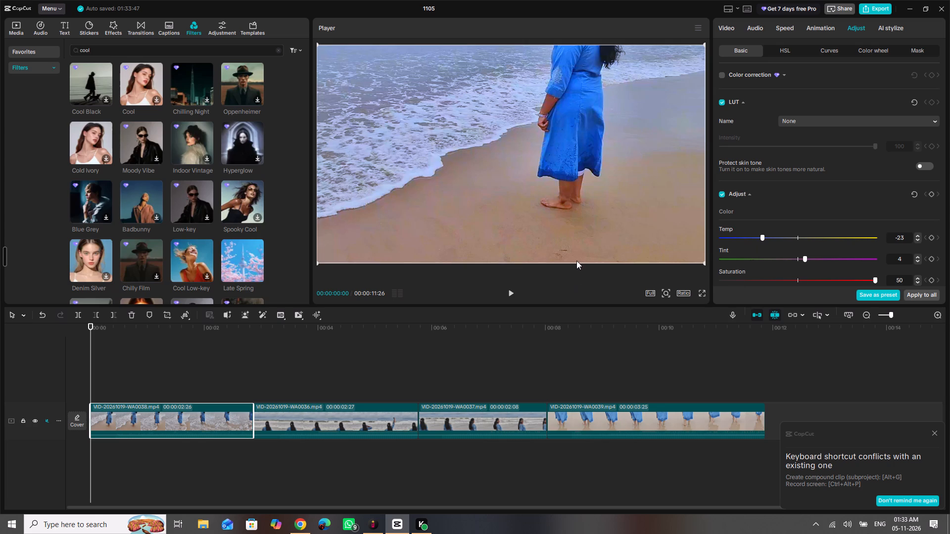
# Play the whole sequence to compare the graded first clip with the other clips, and skim the cool filter results.
pyautogui.click(507, 294)
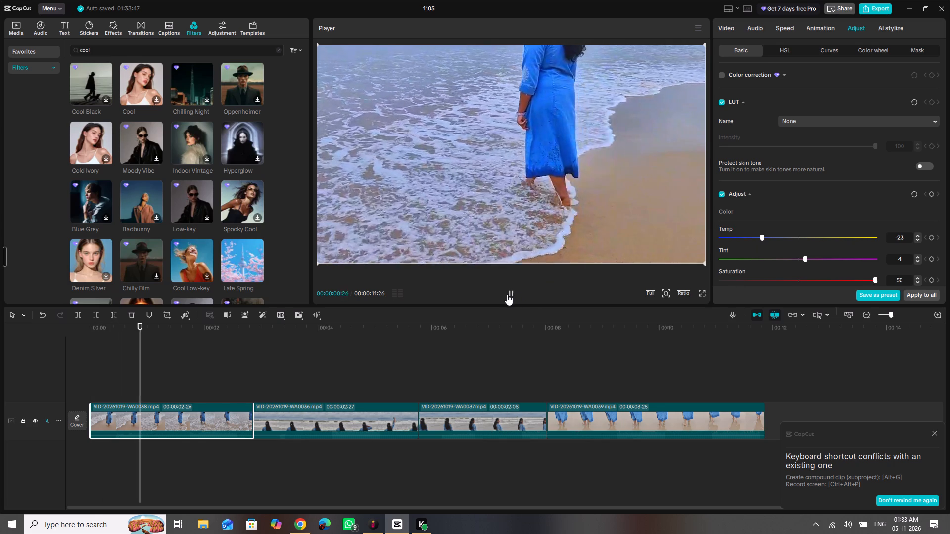
pyautogui.click(507, 294)
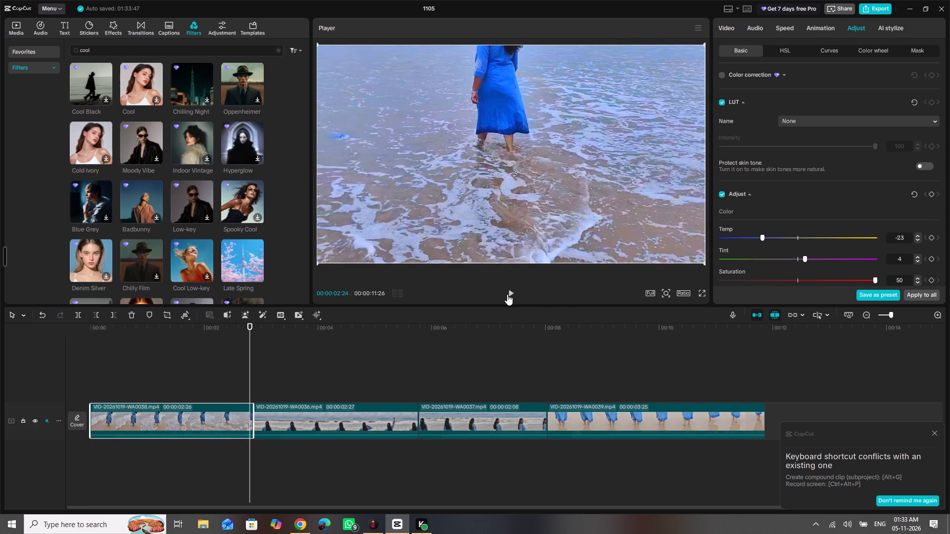
pyautogui.click(507, 294)
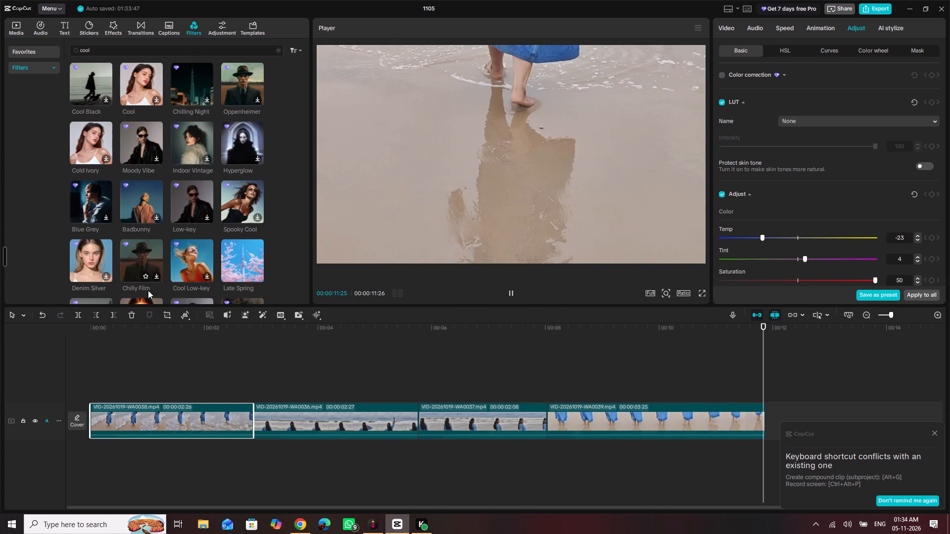
pyautogui.scroll(-7, 186, 213)
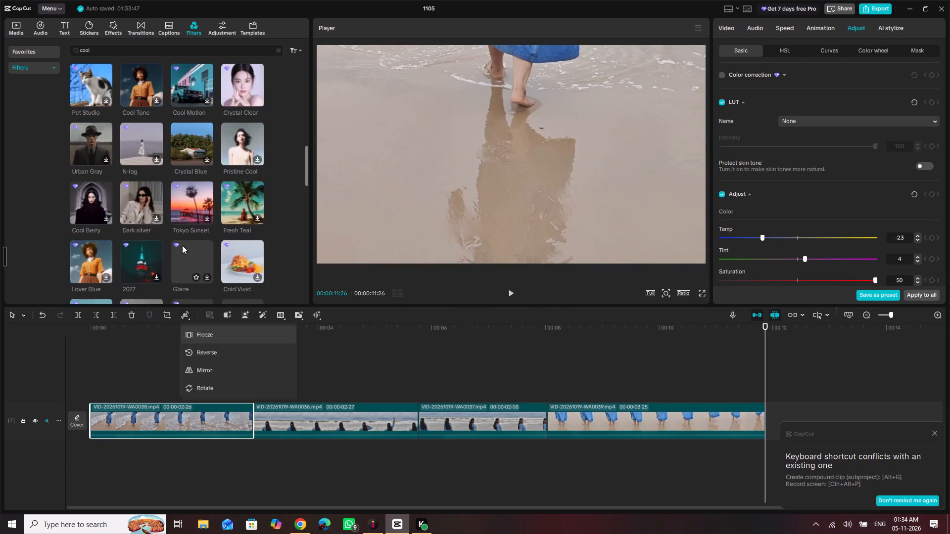
pyautogui.scroll(6, 184, 240)
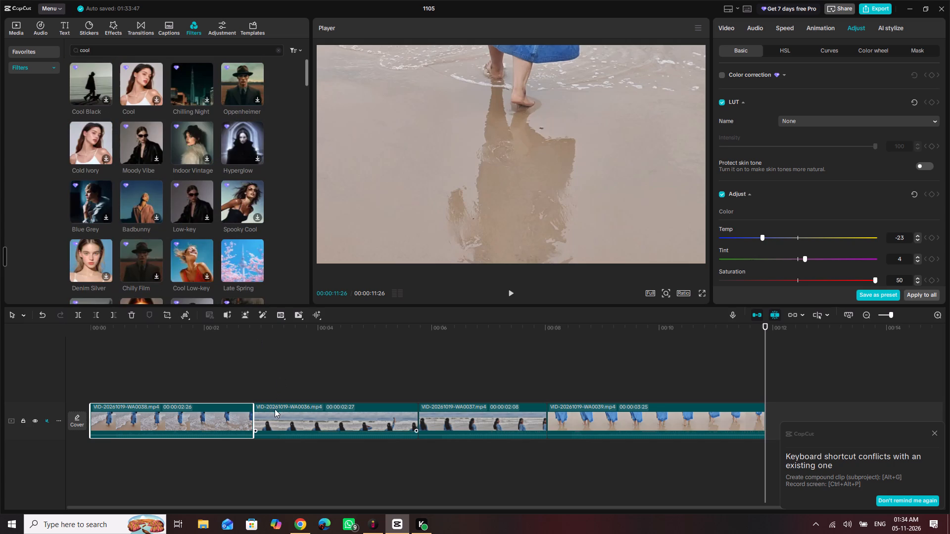
# Apply the first clip's colour adjustments to all clips in the timeline.
pyautogui.click(184, 421)
pyautogui.scroll(-4, 756, 224)
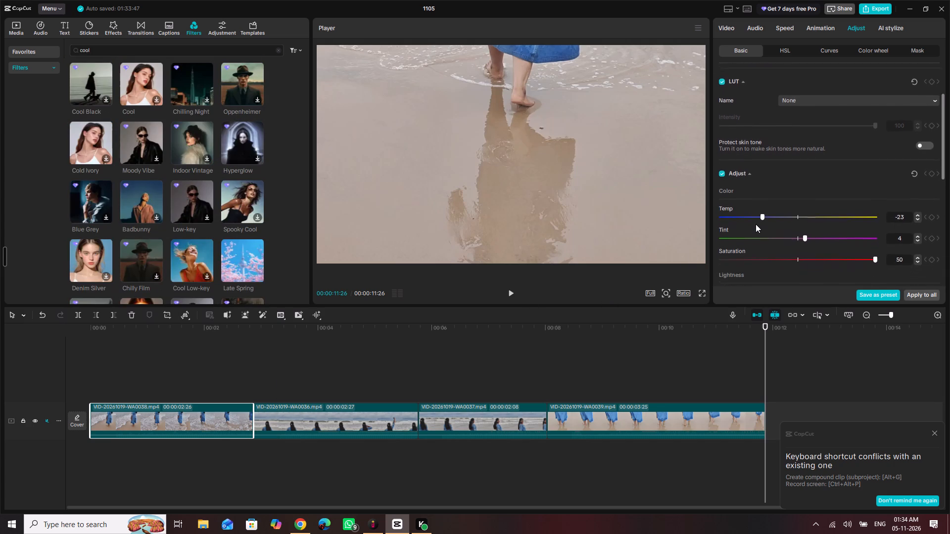
pyautogui.scroll(-3, 756, 224)
pyautogui.scroll(-3, 852, 267)
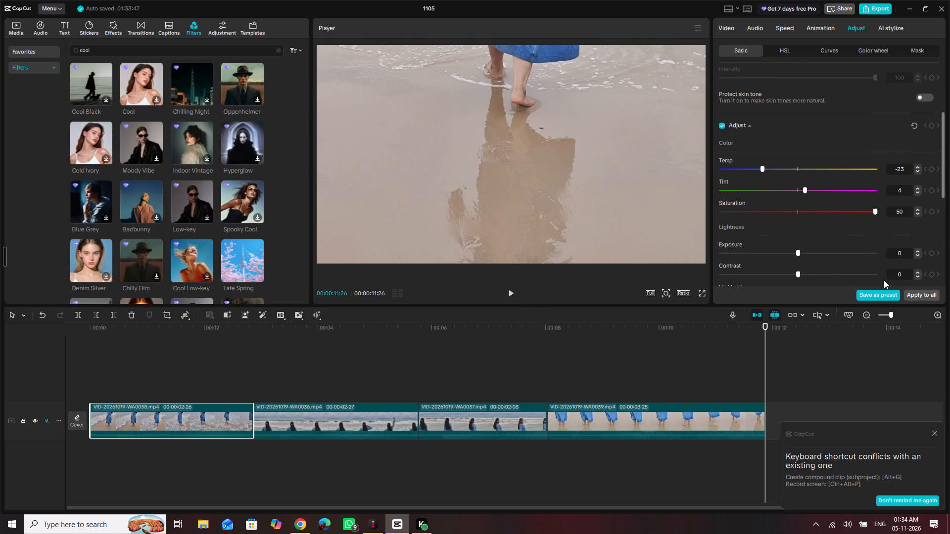
pyautogui.click(912, 298)
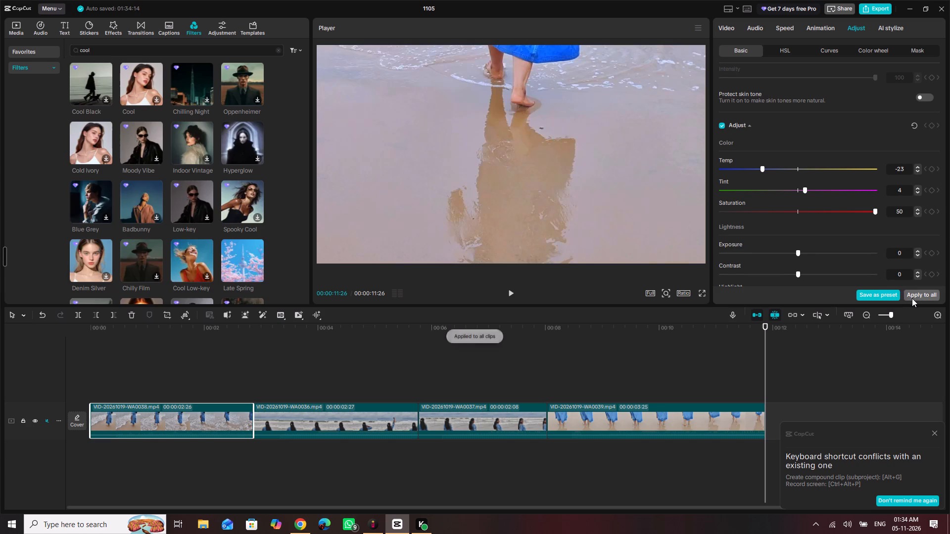
# Check the colour grade on the second clip at 00:00:03:04.
pyautogui.click(269, 326)
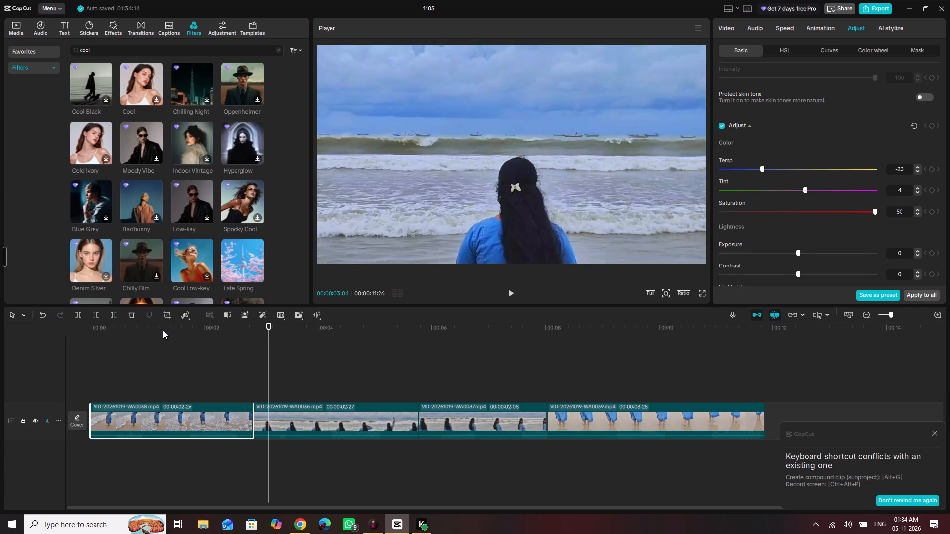
# Play the whole sequence from the start to review the grade on all clips, and skim the cool filter results.
pyautogui.moveTo(163, 330); pyautogui.dragTo(0, 377)
pyautogui.press('space')
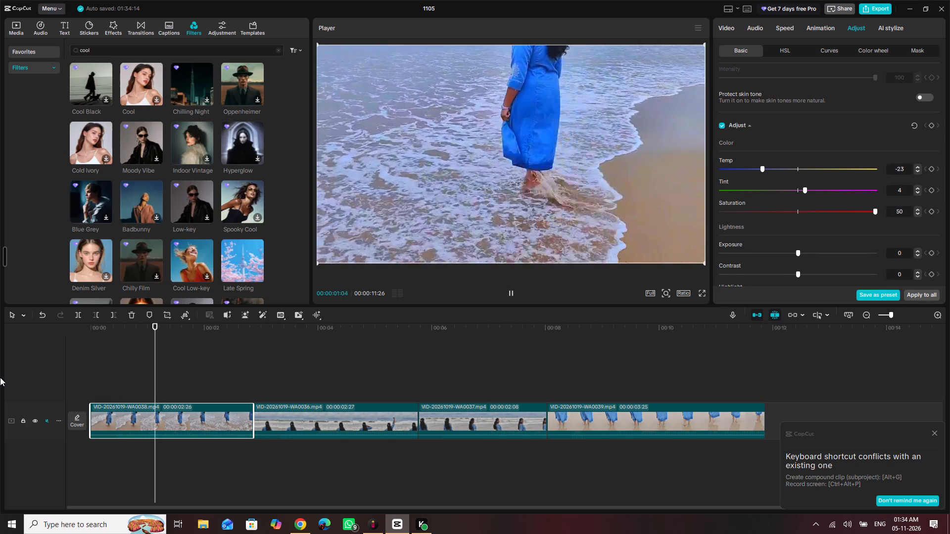
pyautogui.scroll(-1, 394, 404)
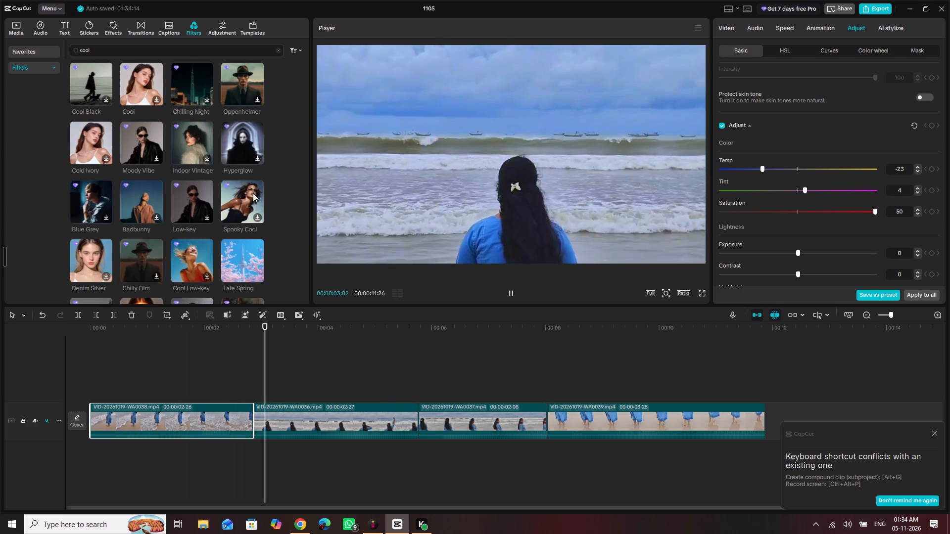
pyautogui.scroll(-1, 250, 179)
pyautogui.scroll(1, 258, 154)
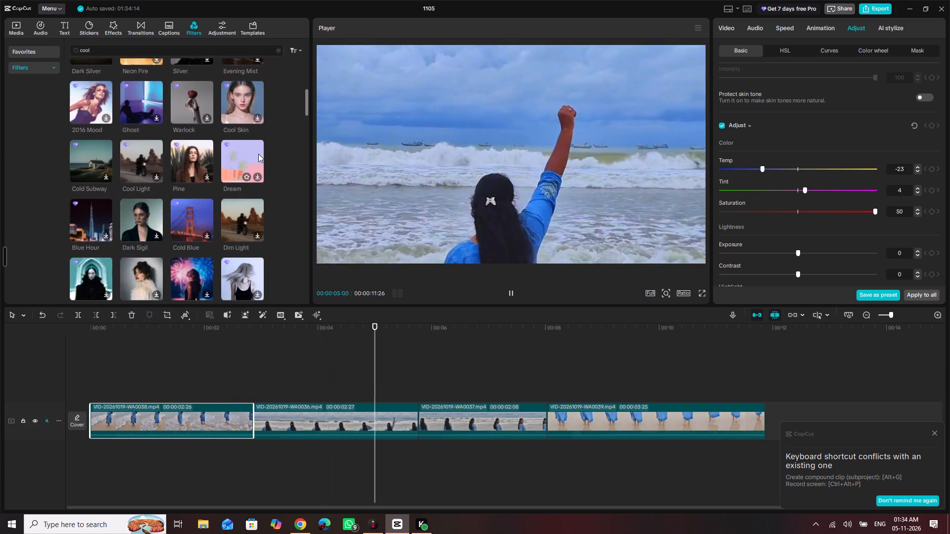
pyautogui.scroll(7, 258, 154)
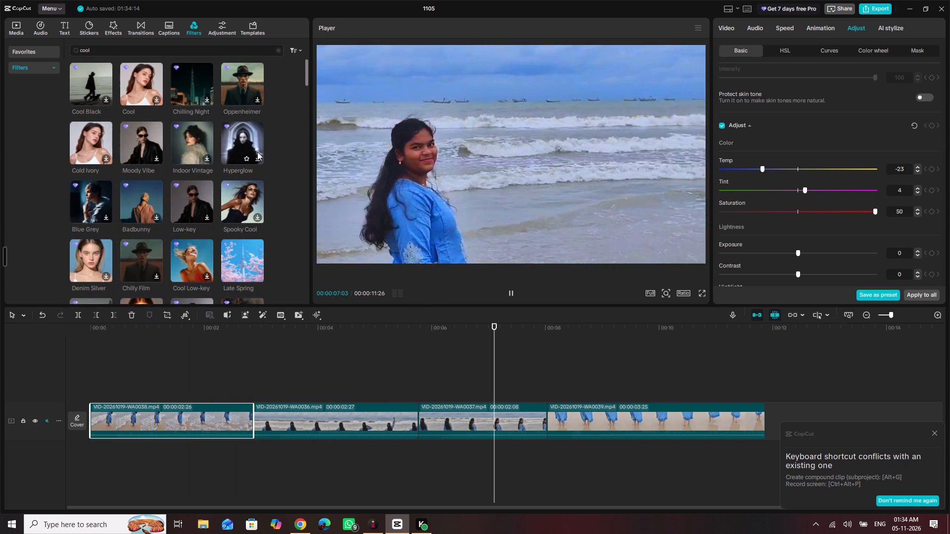
# Clear the "cool" search to return to the Featured filters.
pyautogui.click(177, 52)
pyautogui.press('BackSpace')
pyautogui.press('BackSpace')
pyautogui.press('BackSpace')
pyautogui.press('BackSpace')
pyautogui.press('BackSpace')
pyautogui.press('BackSpace')
pyautogui.press('BackSpace')
pyautogui.press('BackSpace')
pyautogui.press('BackSpace')
pyautogui.press('BackSpace')
pyautogui.press('BackSpace')
pyautogui.press('BackSpace')
pyautogui.press('BackSpace')
pyautogui.press('BackSpace')
pyautogui.press('BackSpace')
pyautogui.press('BackSpace')
pyautogui.press('BackSpace')
pyautogui.press('BackSpace')
pyautogui.press('BackSpace')
pyautogui.press('BackSpace')
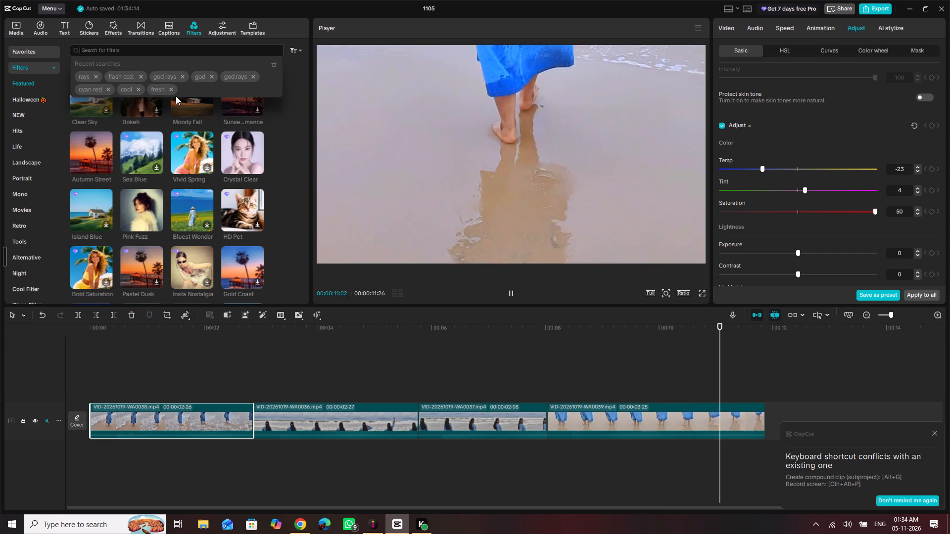
pyautogui.click(154, 49)
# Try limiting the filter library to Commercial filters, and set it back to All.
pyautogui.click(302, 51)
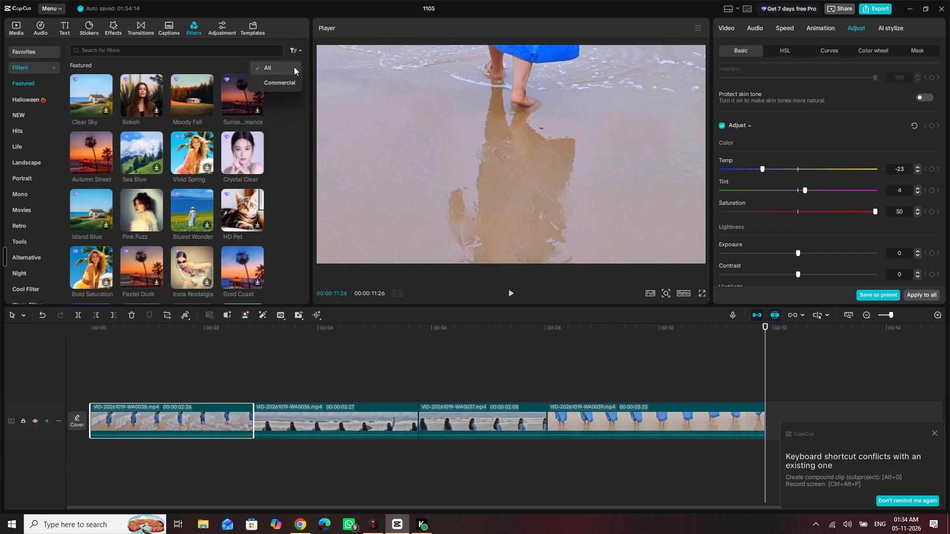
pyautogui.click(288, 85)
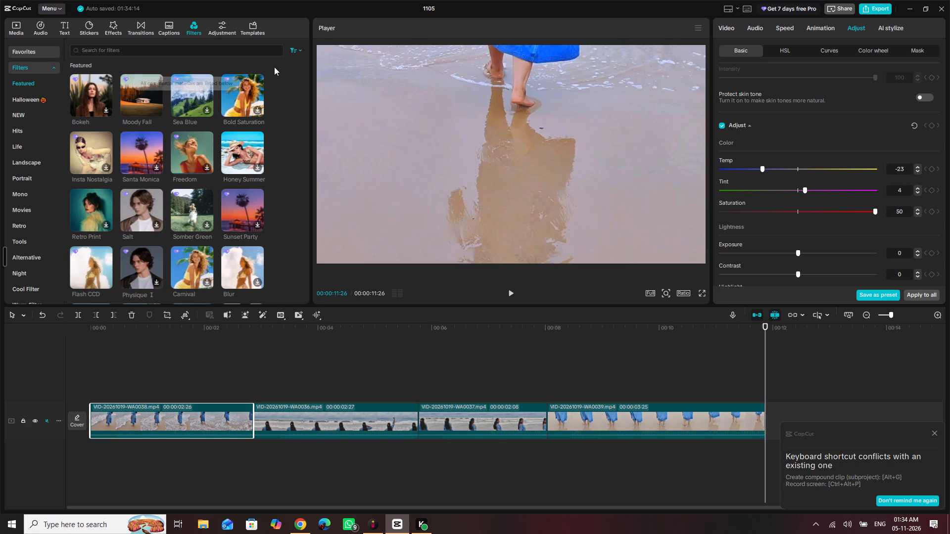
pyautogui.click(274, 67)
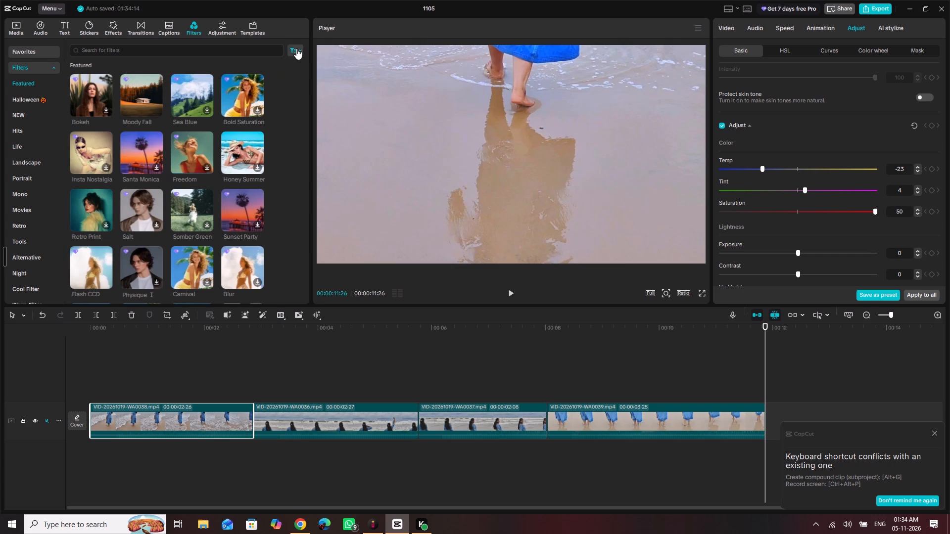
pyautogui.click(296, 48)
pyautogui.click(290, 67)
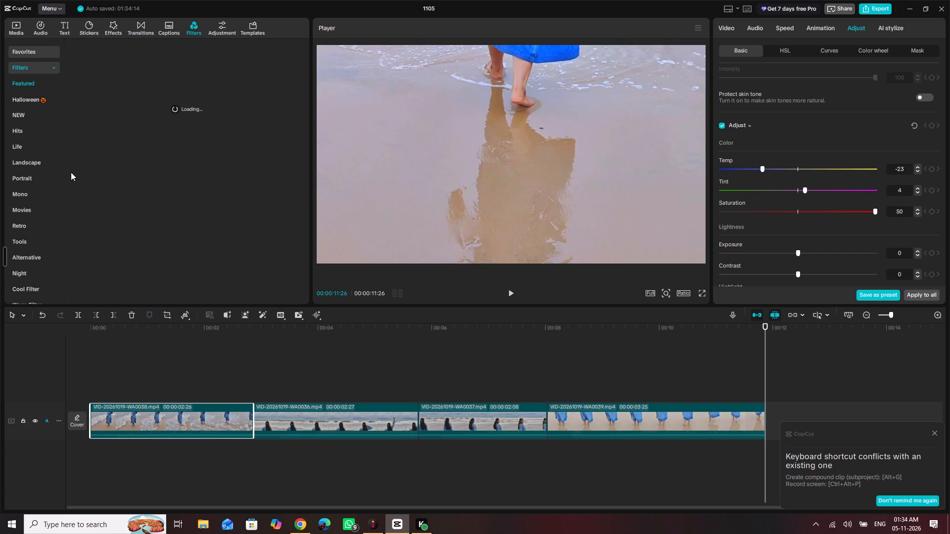
# Add the Flash CCD filter from the Featured set and place it over the first clip at the timeline's start.
pyautogui.scroll(-1, 141, 161)
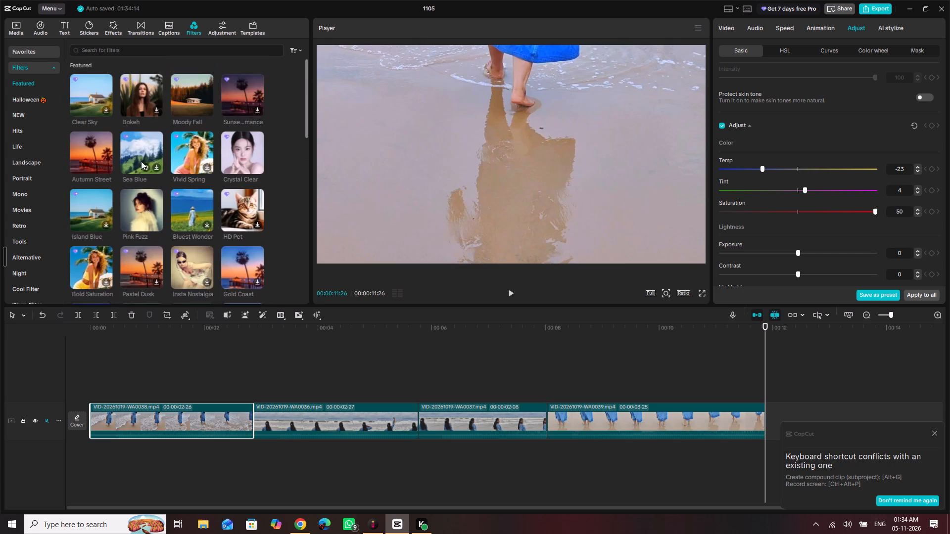
pyautogui.scroll(-2, 141, 161)
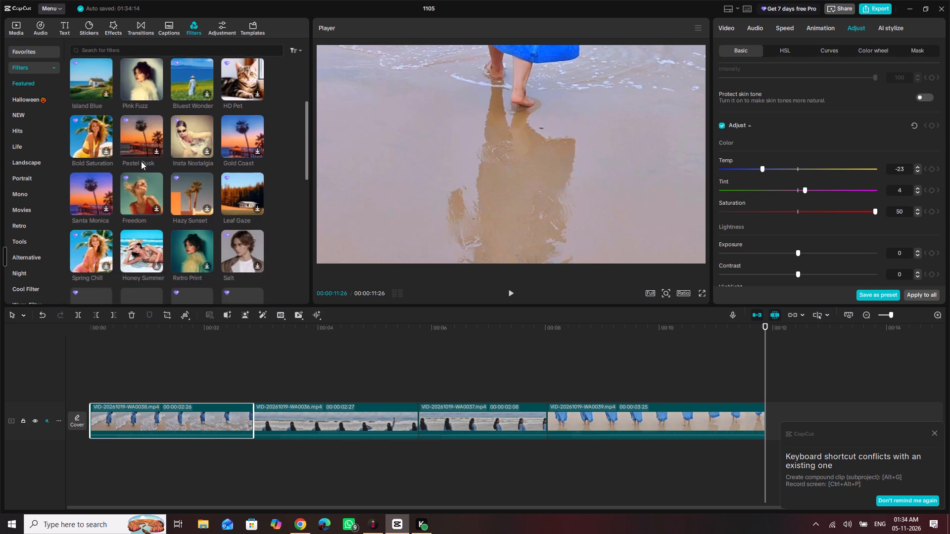
pyautogui.scroll(-2, 141, 161)
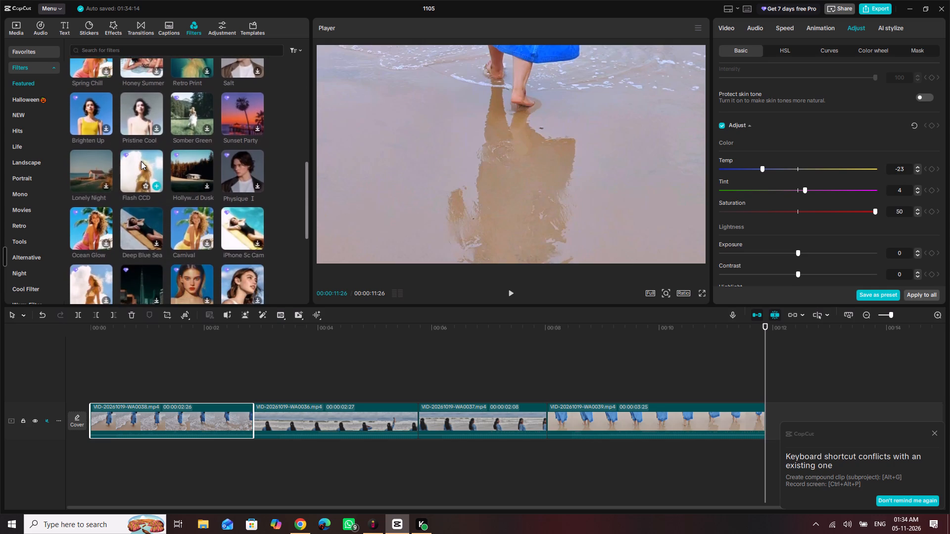
pyautogui.scroll(-1, 141, 161)
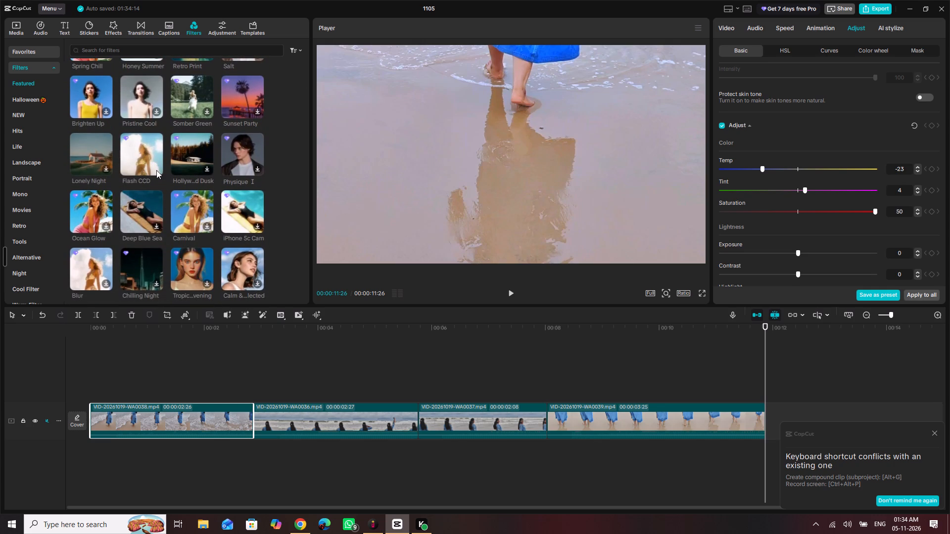
pyautogui.click(156, 170)
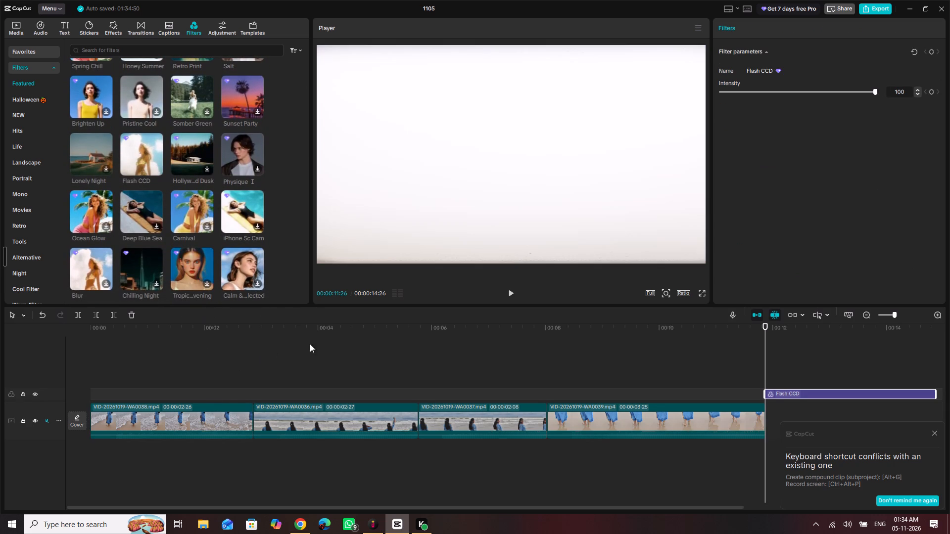
pyautogui.moveTo(803, 390); pyautogui.dragTo(98, 390)
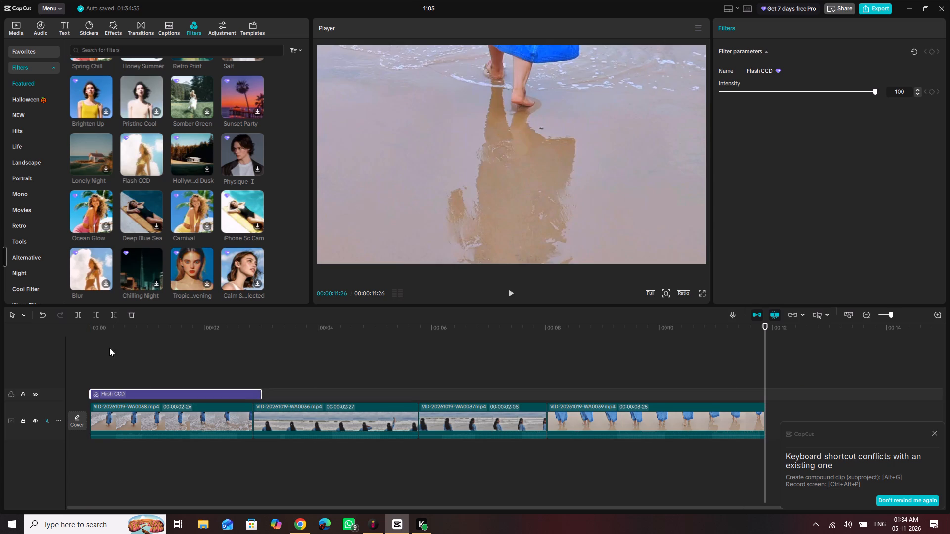
# Play from 00:00:00:14 into the second clip to check the Flash CCD filter on the first clip.
pyautogui.click(116, 326)
pyautogui.scroll(1, 321, 407)
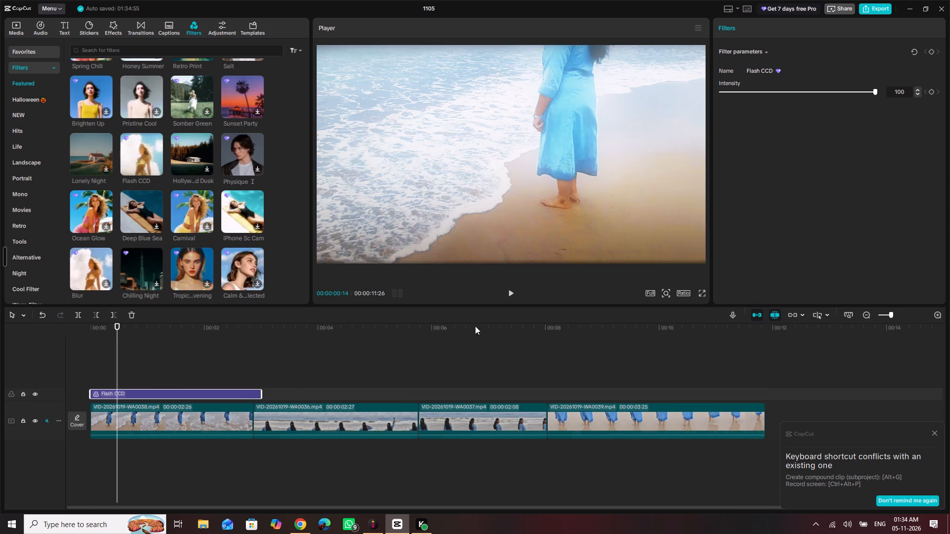
pyautogui.click(509, 294)
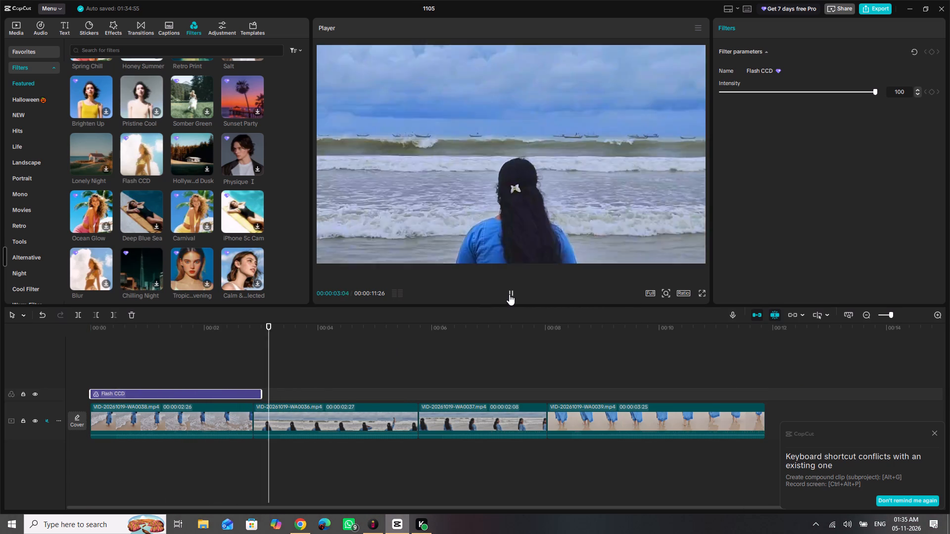
pyautogui.click(509, 294)
# Browse the Featured filters for other looks that could suit the beach clips.
pyautogui.scroll(-1, 174, 213)
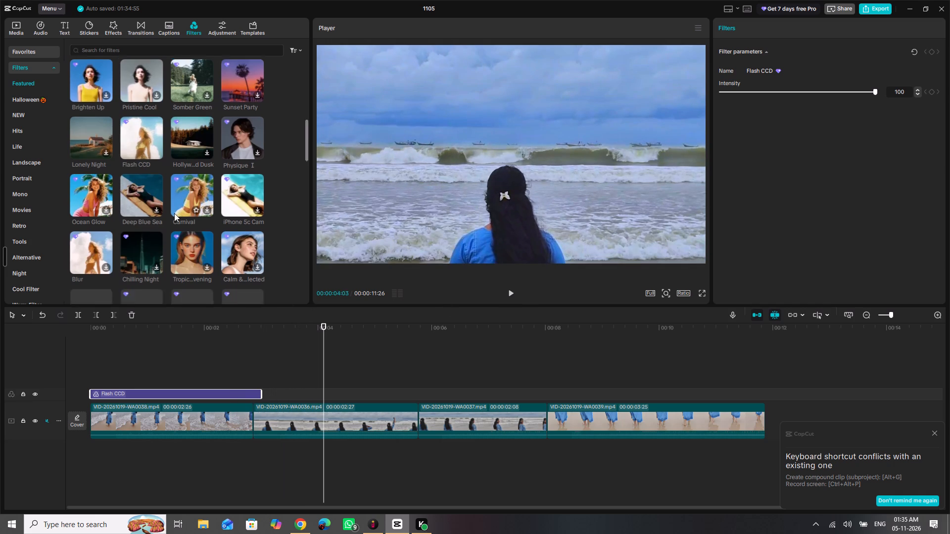
pyautogui.scroll(-3, 174, 213)
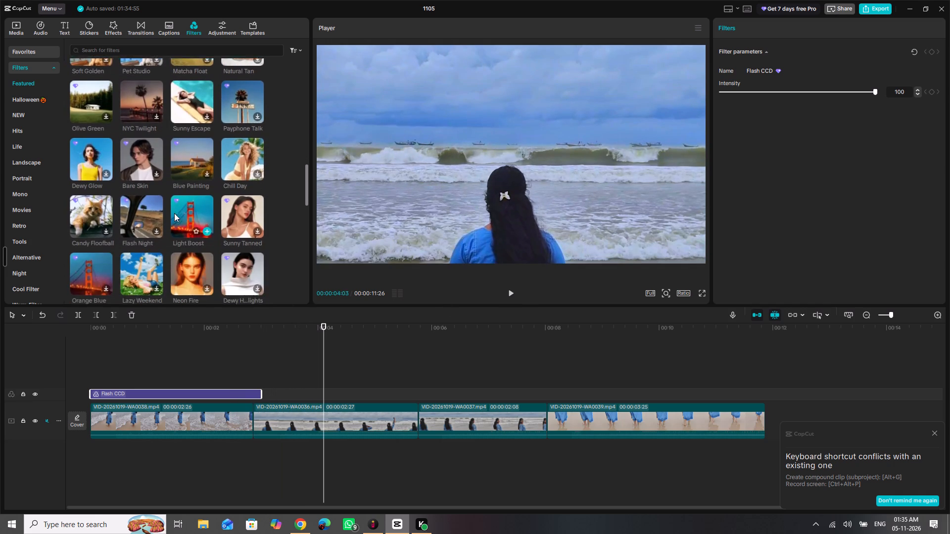
pyautogui.scroll(-5, 174, 213)
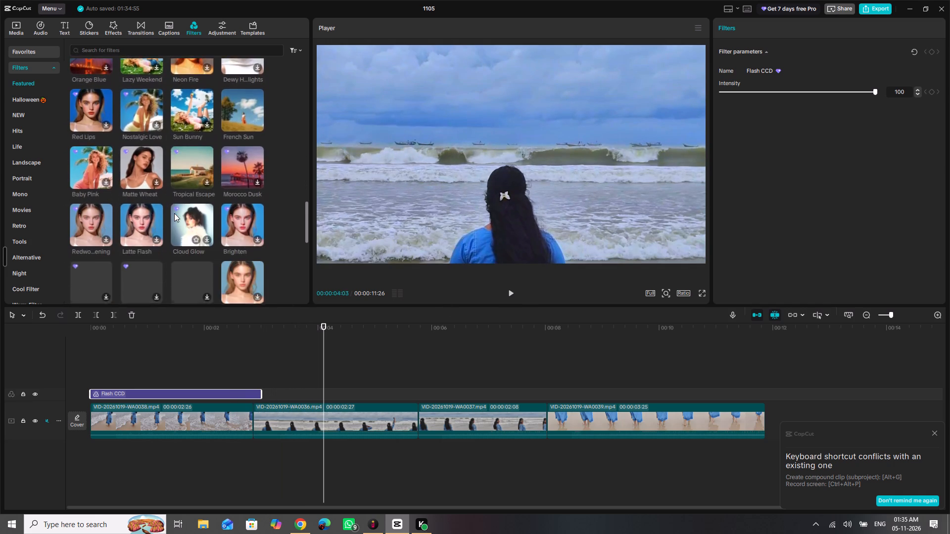
pyautogui.scroll(-4, 174, 213)
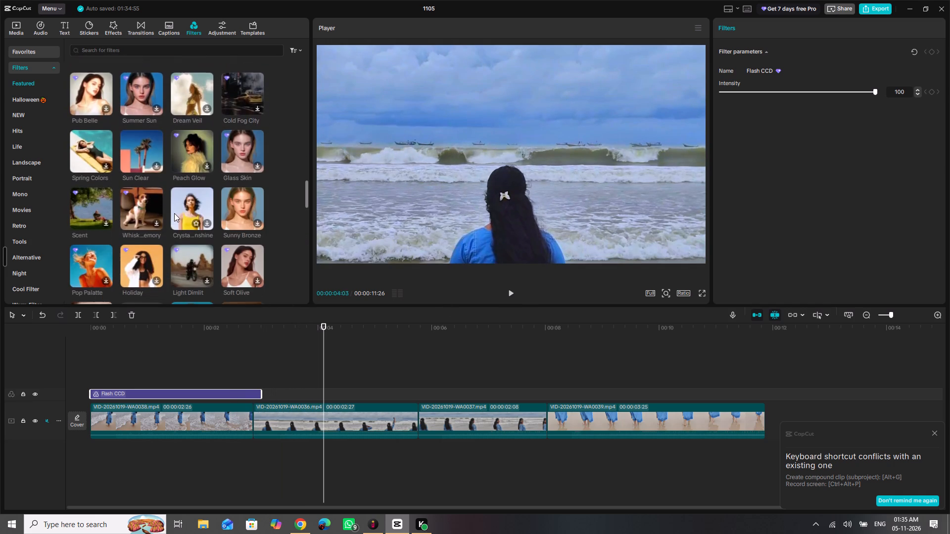
pyautogui.scroll(-2, 174, 213)
pyautogui.scroll(1, 174, 213)
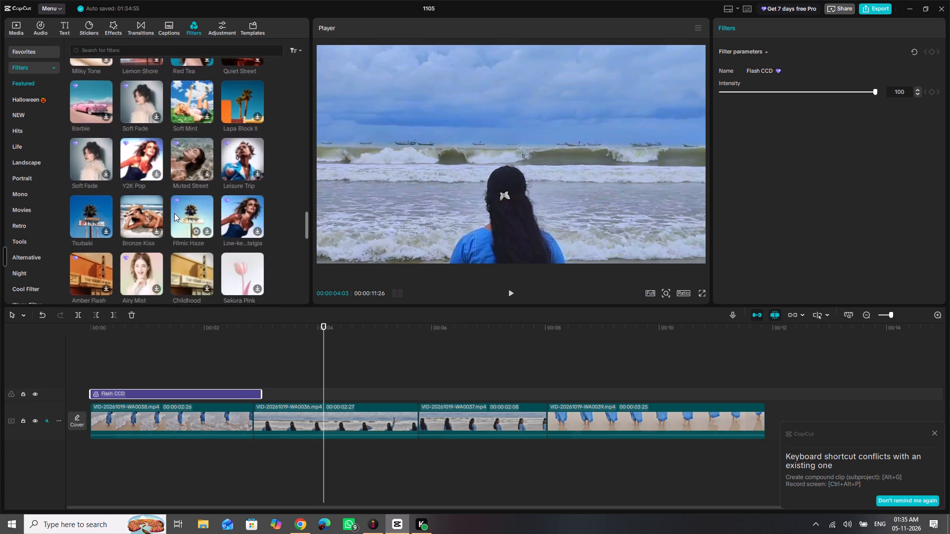
pyautogui.scroll(6, 174, 213)
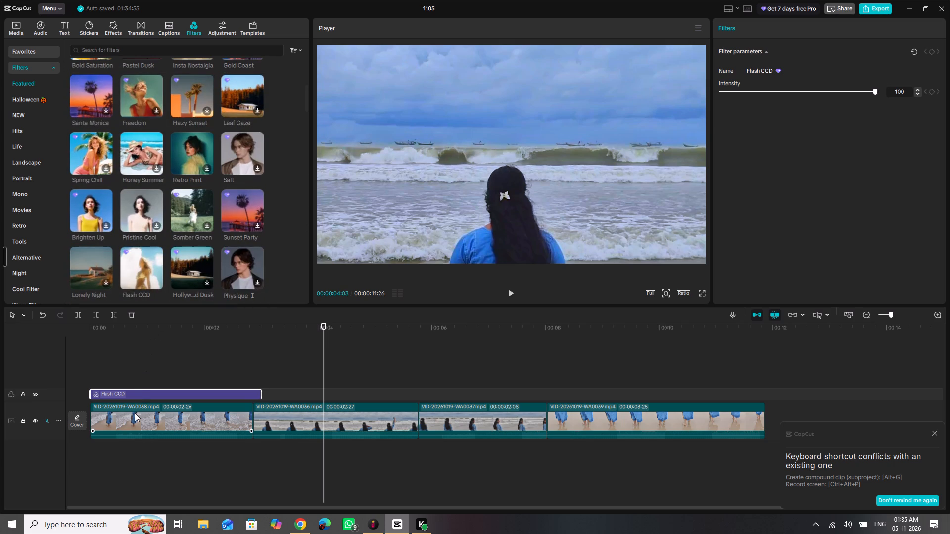
# Examine the trending In animations available for the first clip.
pyautogui.click(134, 414)
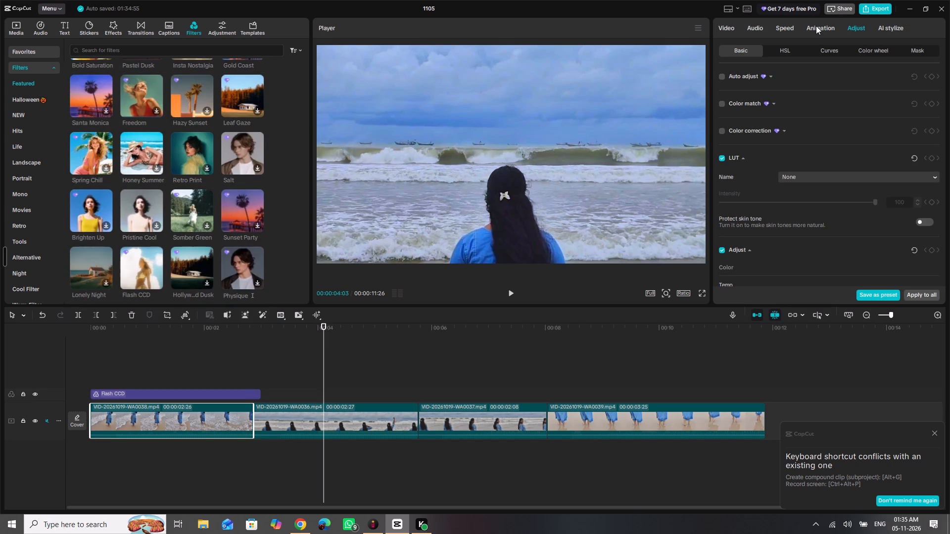
pyautogui.click(816, 26)
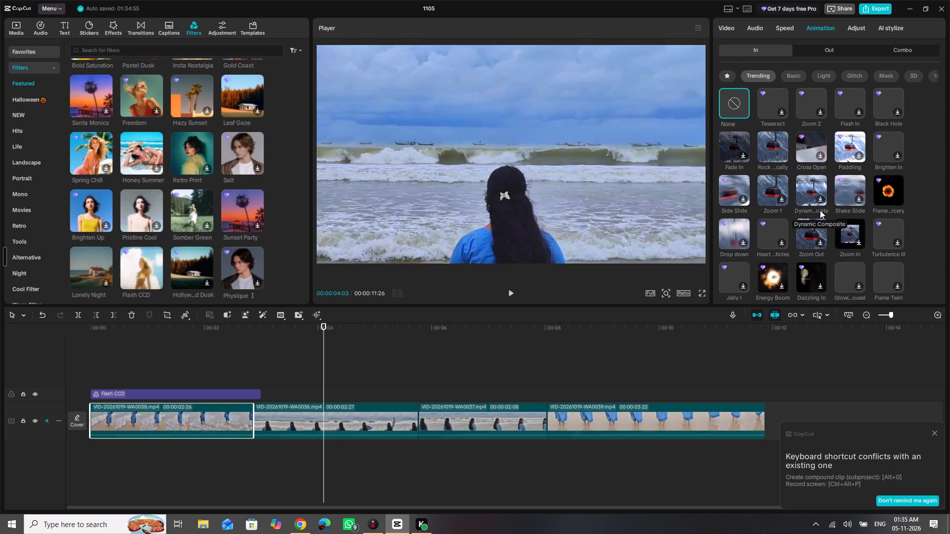
pyautogui.scroll(-2, 820, 210)
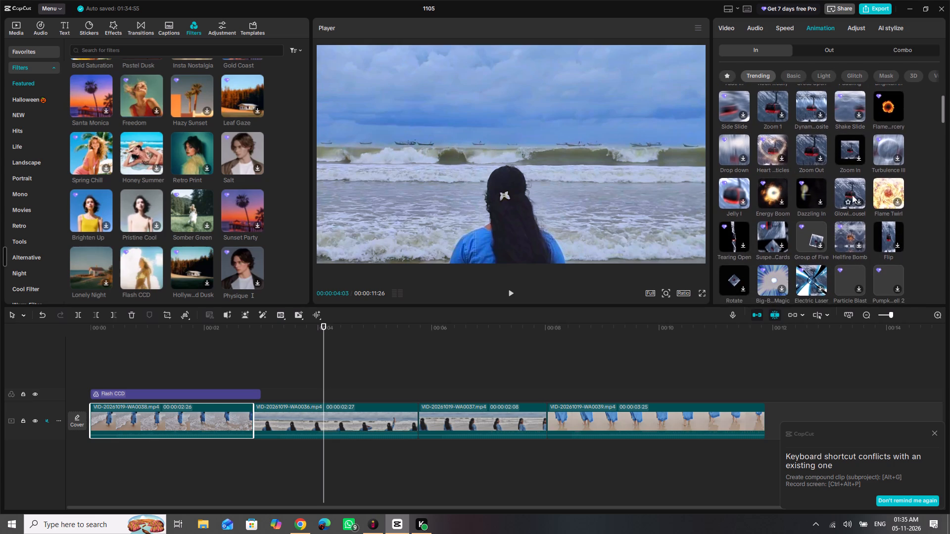
pyautogui.scroll(-2, 889, 187)
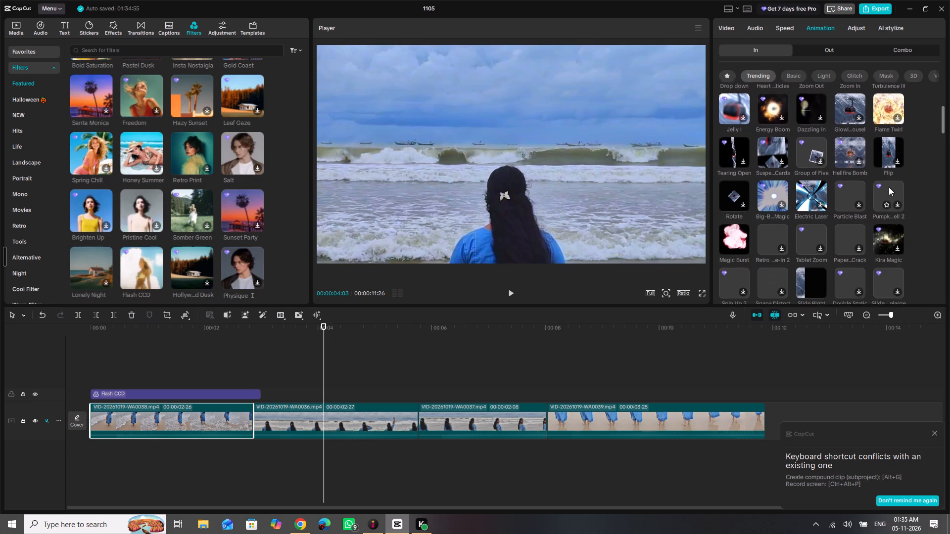
pyautogui.scroll(-2, 889, 187)
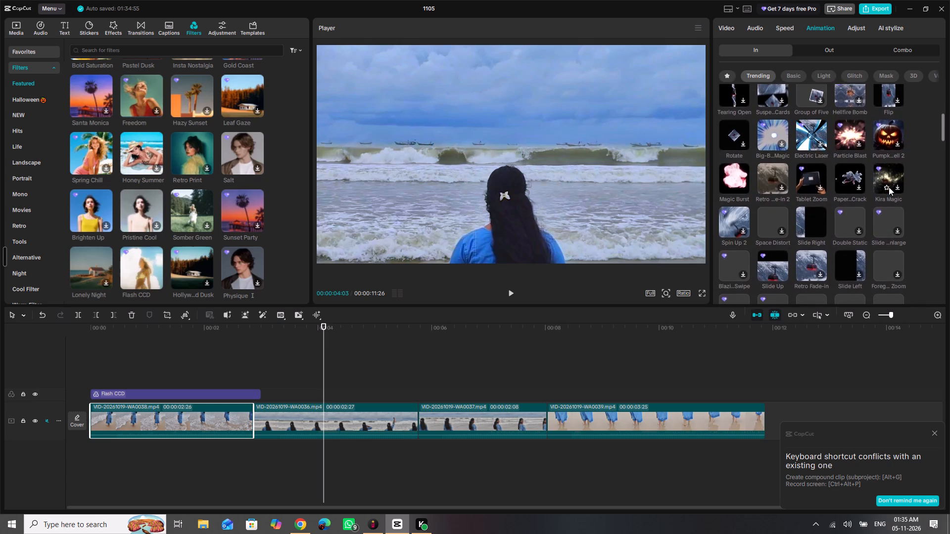
pyautogui.scroll(-3, 889, 187)
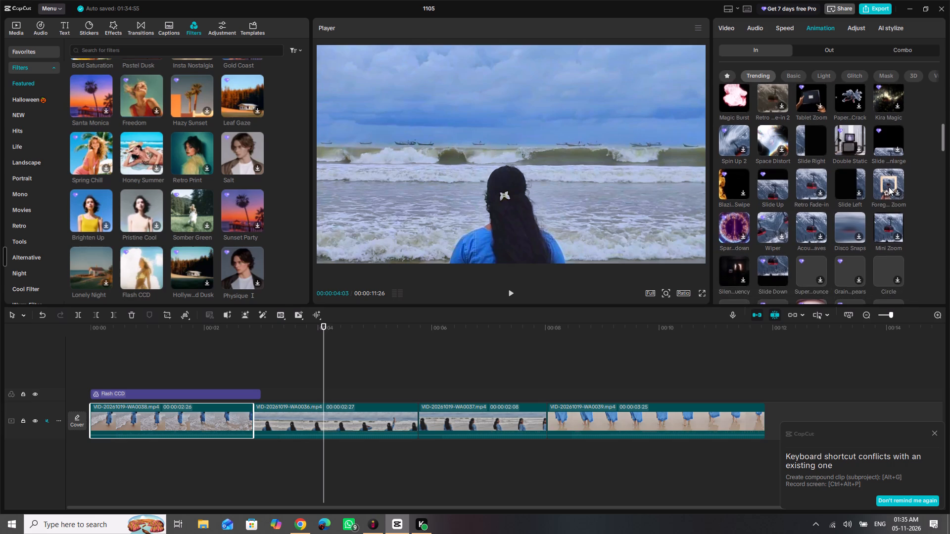
pyautogui.scroll(-4, 889, 187)
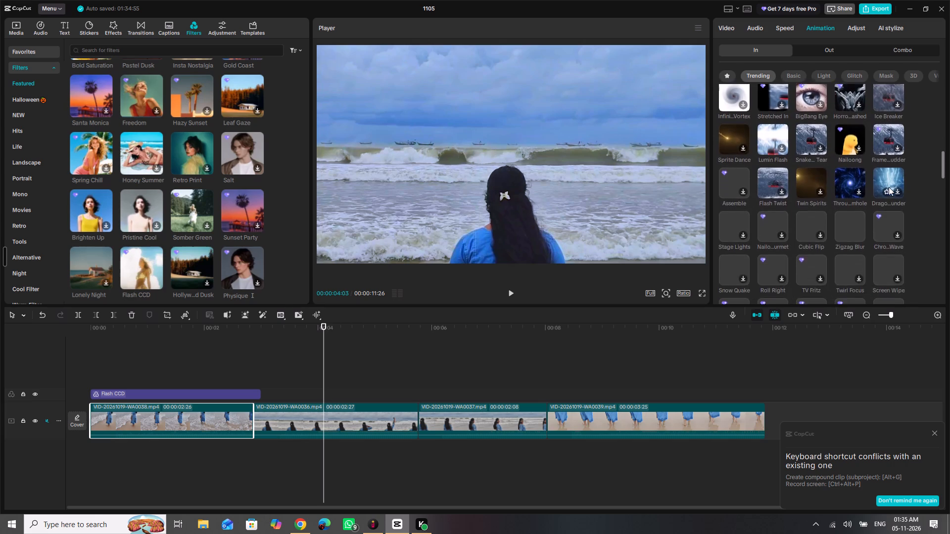
pyautogui.scroll(-3, 889, 187)
pyautogui.scroll(2, 889, 187)
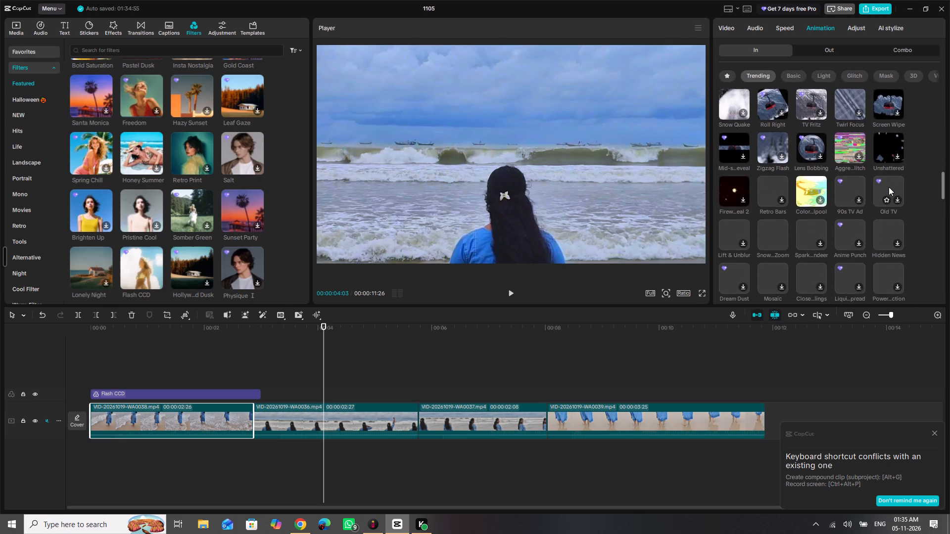
pyautogui.scroll(12, 889, 187)
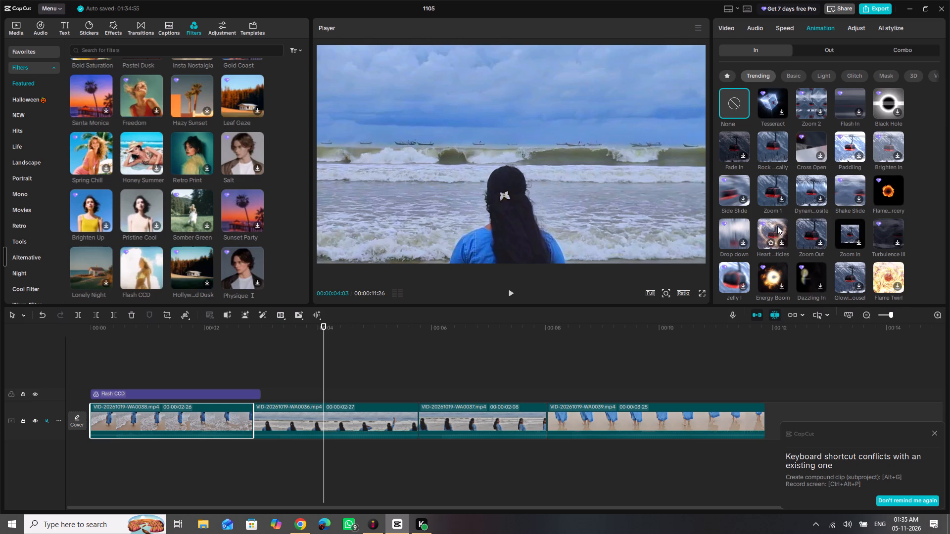
pyautogui.scroll(1, 777, 226)
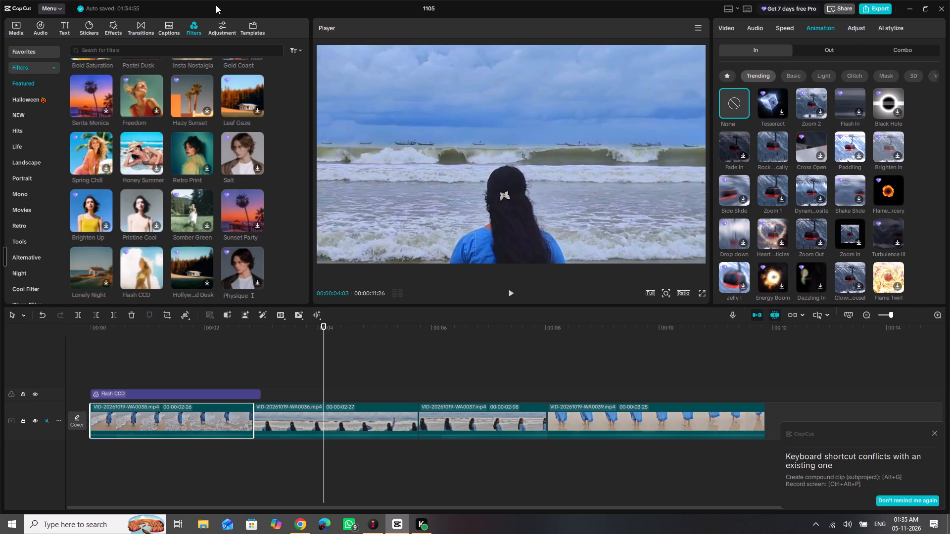
# Browse the trending transitions and video effects for options that could suit the beach clips.
pyautogui.click(138, 27)
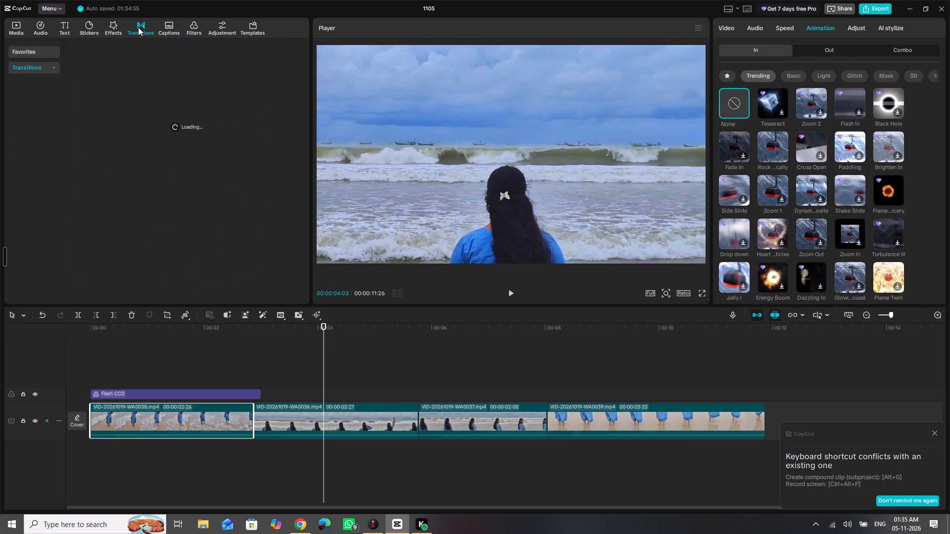
pyautogui.click(111, 27)
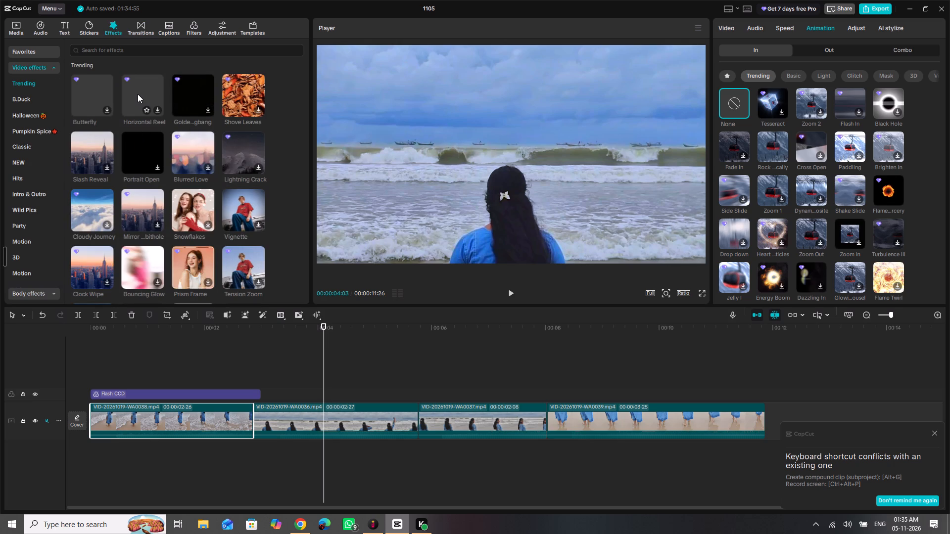
pyautogui.scroll(-4, 148, 154)
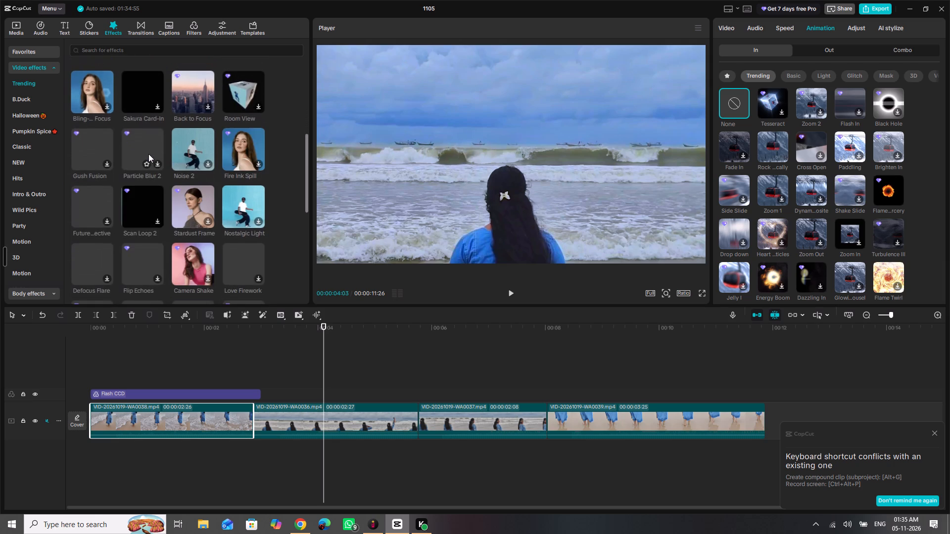
pyautogui.scroll(-3, 148, 154)
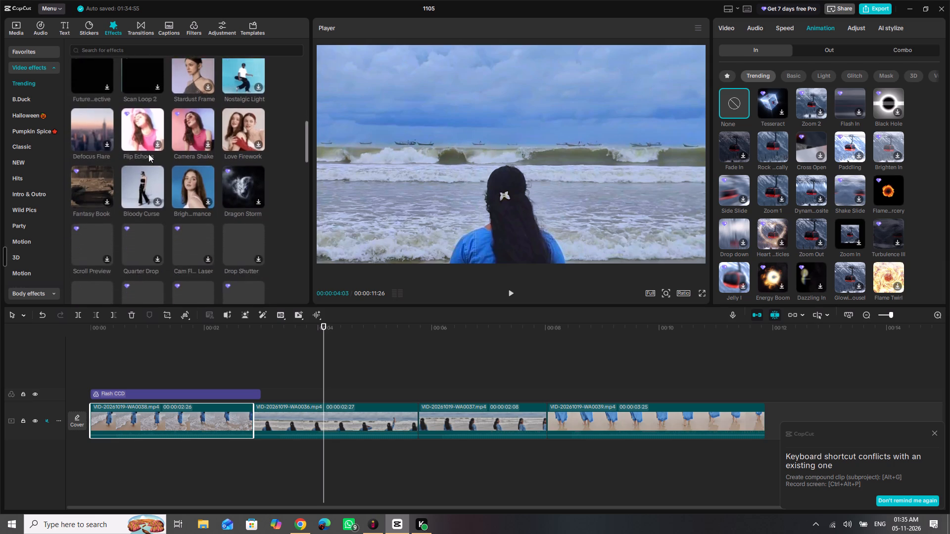
pyautogui.scroll(-1, 148, 154)
pyautogui.scroll(7, 148, 154)
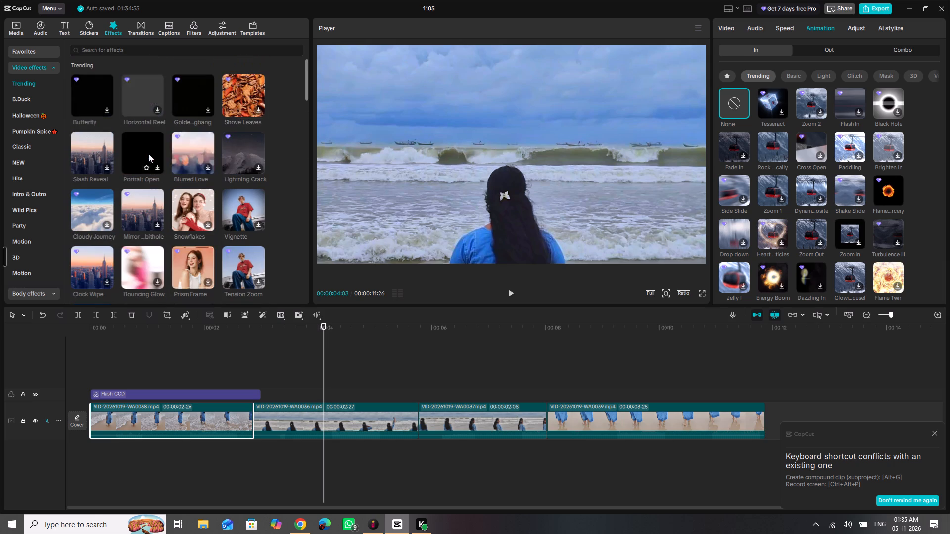
# Search the video effects for "camera" and preview the Zoom Lens and Video Cam effects.
pyautogui.click(160, 49)
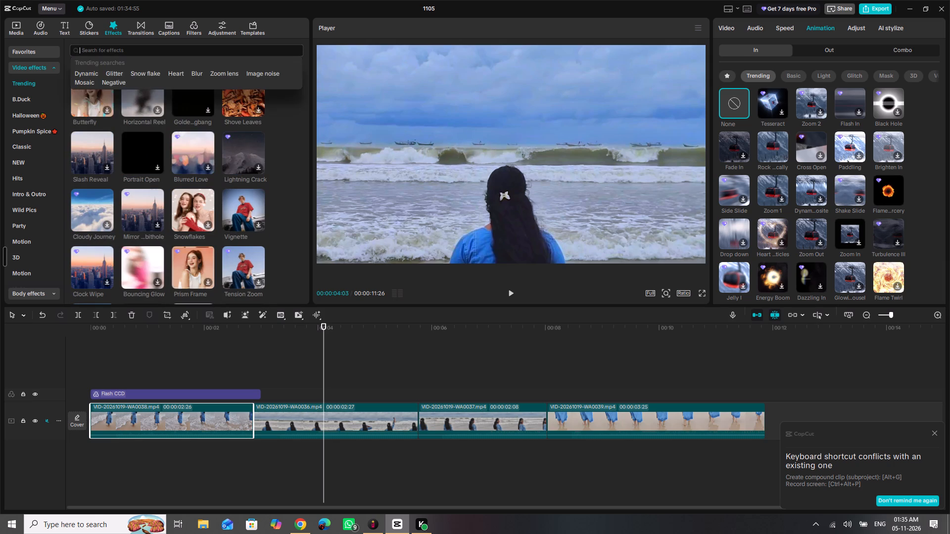
pyautogui.write('camera')
pyautogui.press('Return')
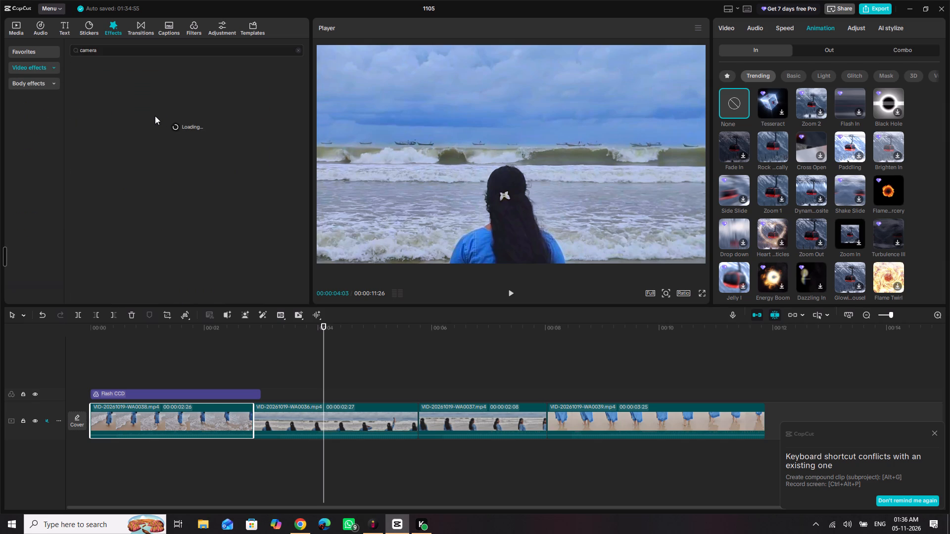
pyautogui.scroll(-3, 773, 250)
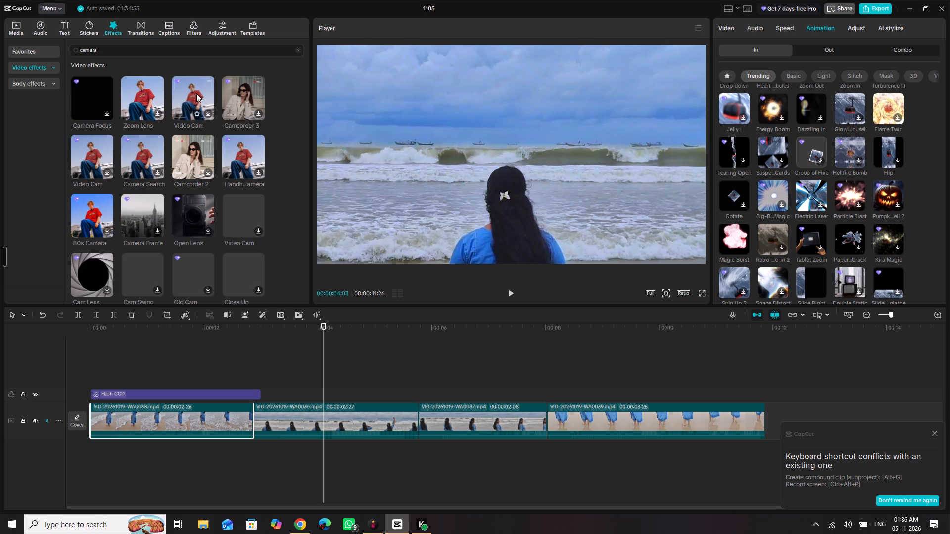
pyautogui.click(143, 95)
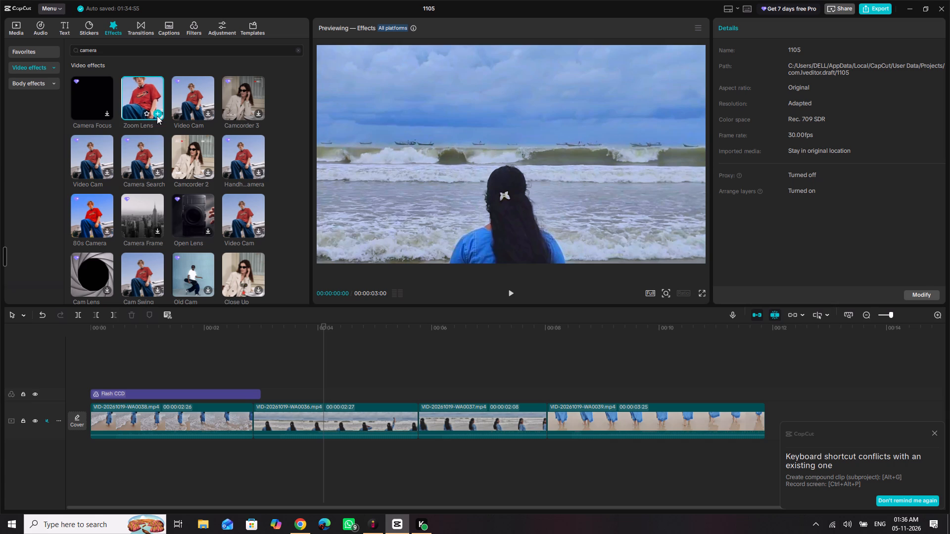
pyautogui.click(207, 110)
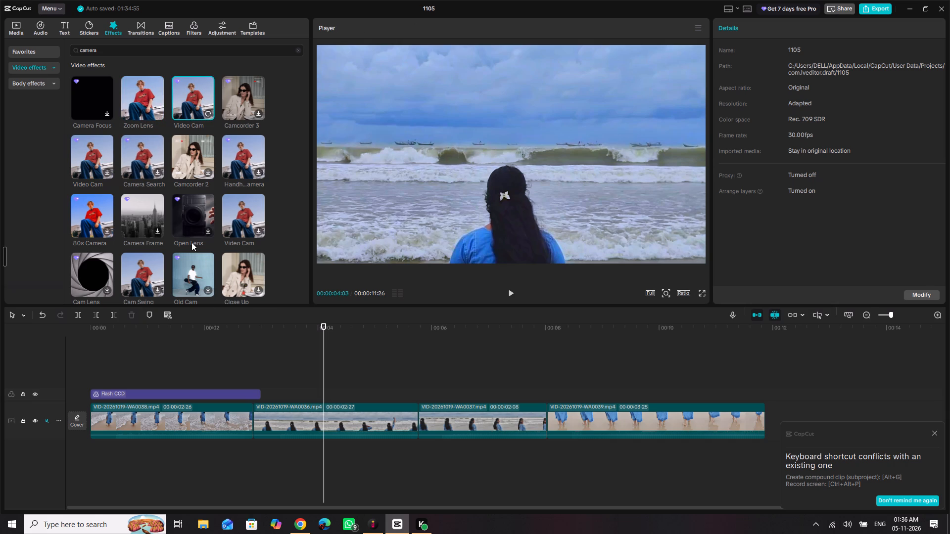
pyautogui.scroll(-3, 191, 242)
pyautogui.scroll(2, 191, 242)
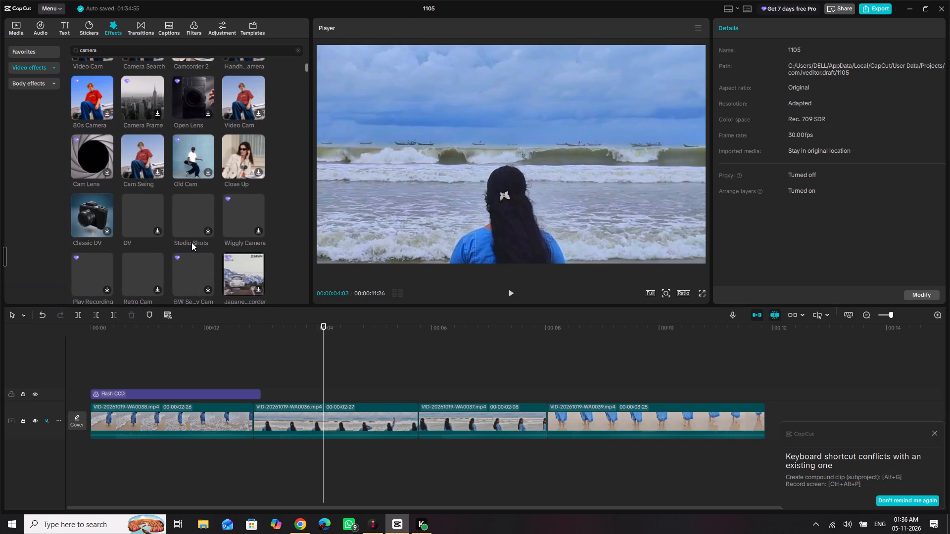
pyautogui.scroll(7, 191, 242)
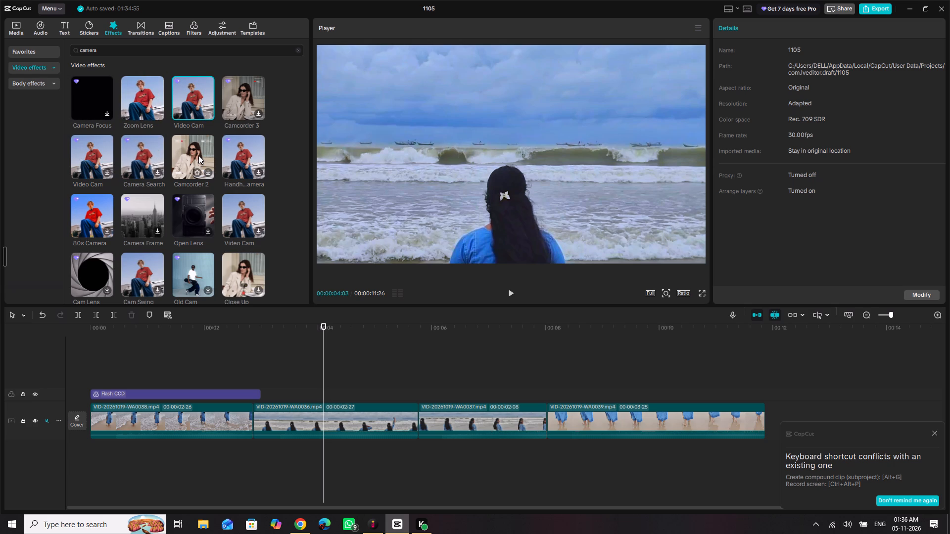
# Add the Camcorder 2 effect and place it above the Flash CCD filter at the timeline's start.
pyautogui.click(205, 168)
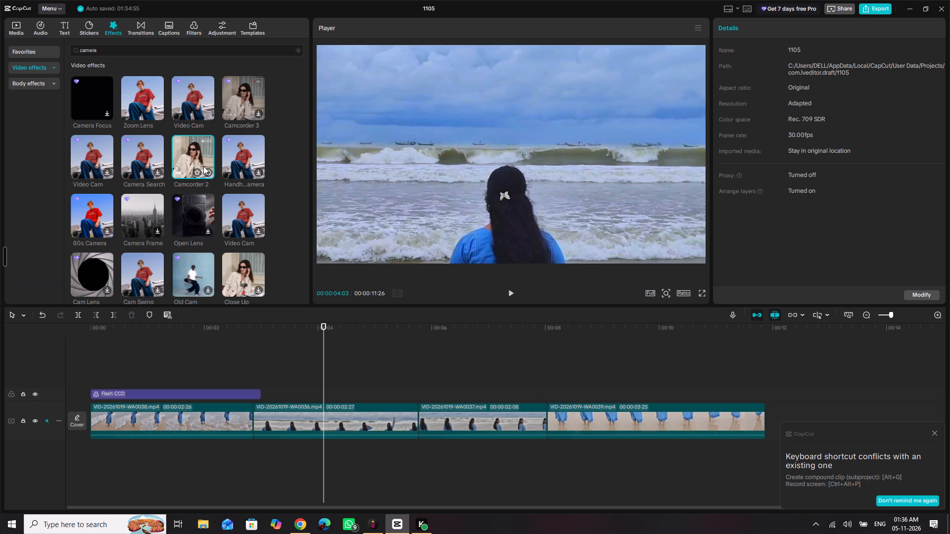
pyautogui.click(208, 173)
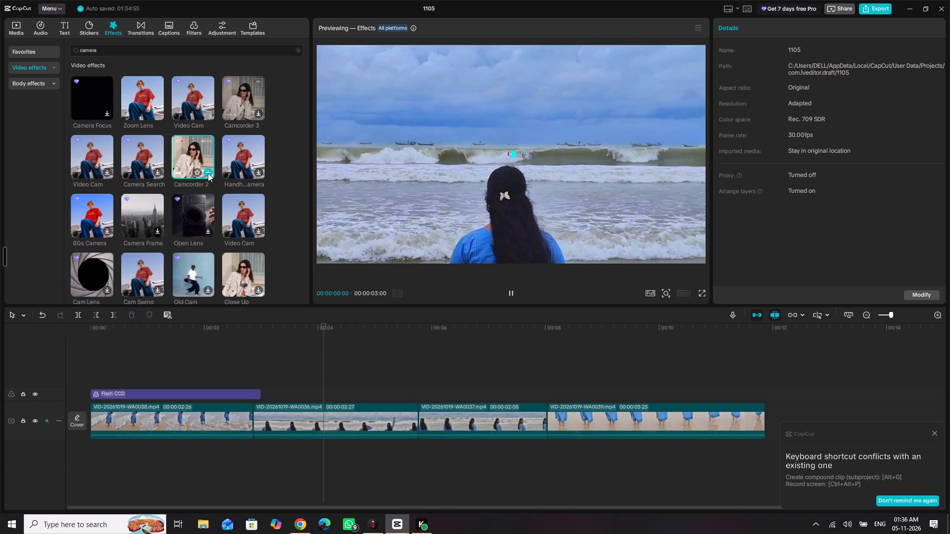
pyautogui.moveTo(391, 382); pyautogui.dragTo(300, 372)
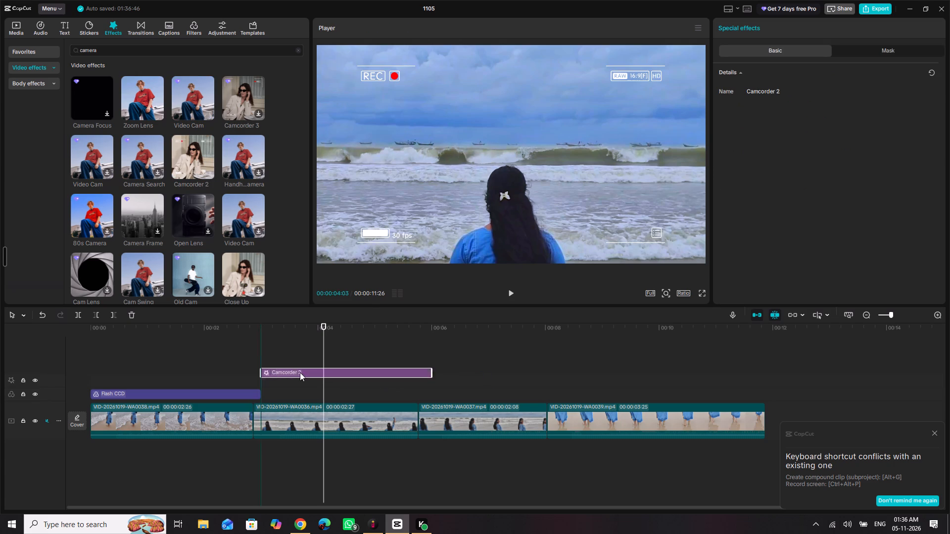
pyautogui.moveTo(300, 372); pyautogui.dragTo(150, 371)
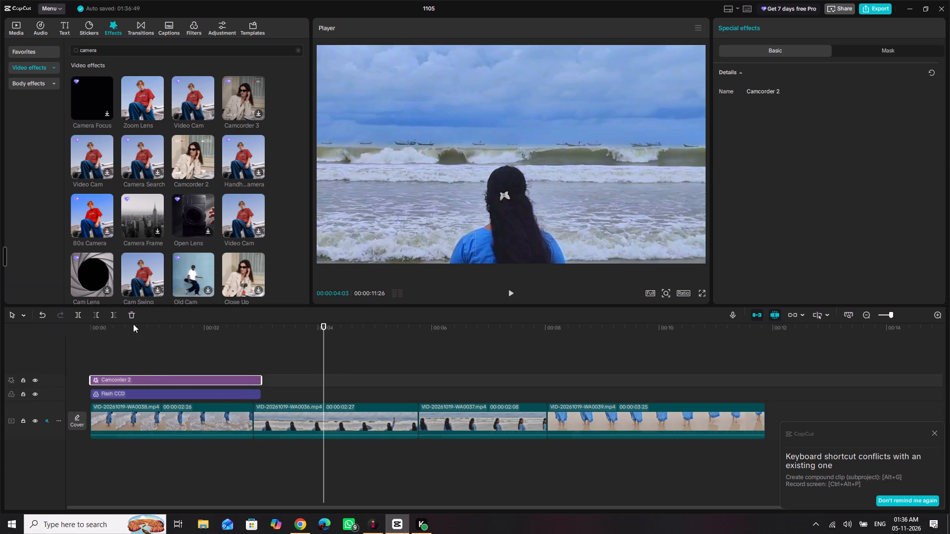
# Trim the end of the Flash CCD filter so it covers only about the first half second of the first clip.
pyautogui.click(133, 324)
pyautogui.moveTo(133, 324); pyautogui.dragTo(60, 334)
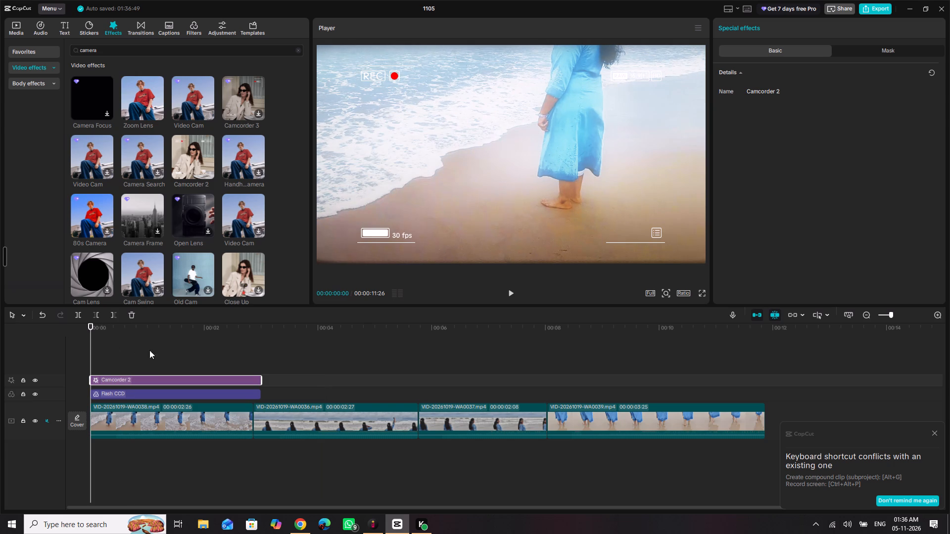
pyautogui.moveTo(104, 325); pyautogui.dragTo(55, 333)
pyautogui.moveTo(55, 333); pyautogui.dragTo(46, 333)
pyautogui.click(215, 389)
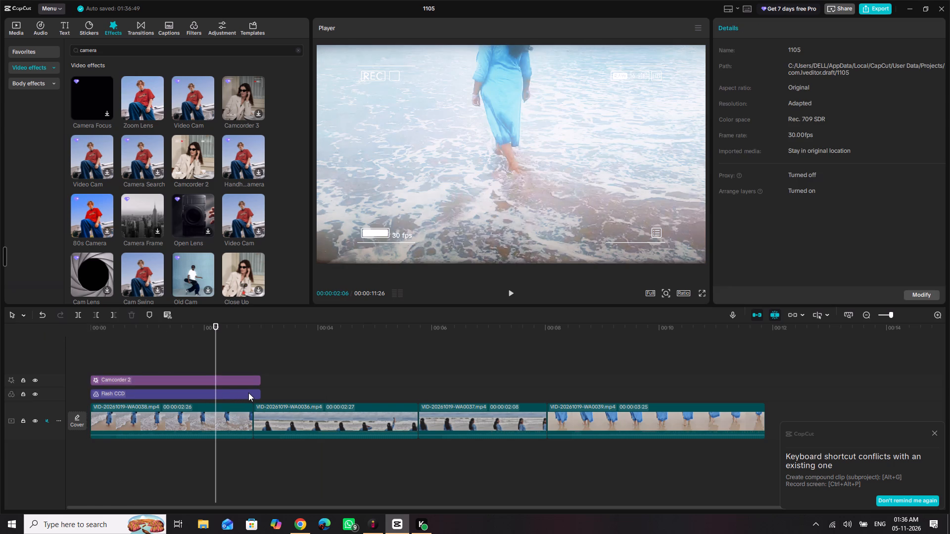
pyautogui.click(248, 393)
pyautogui.moveTo(260, 394); pyautogui.dragTo(135, 391)
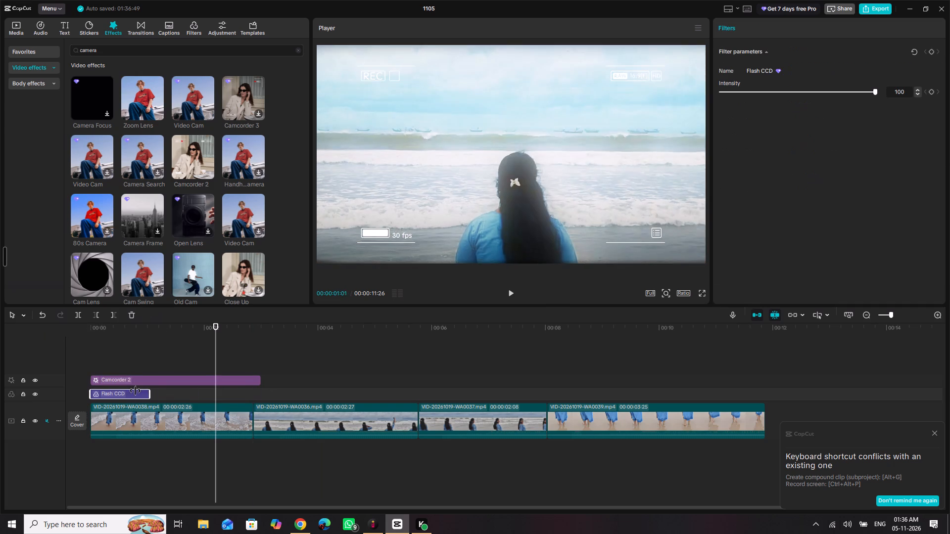
pyautogui.moveTo(135, 391); pyautogui.dragTo(116, 394)
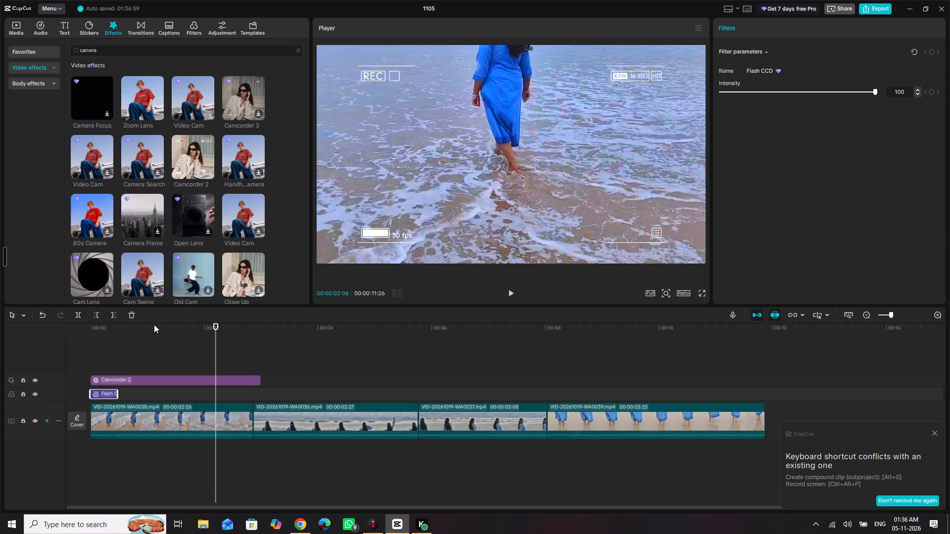
# Play the first clip from the timeline's start to check the shortened Flash CCD filter with the Camcorder 2 effect.
pyautogui.moveTo(154, 324); pyautogui.dragTo(0, 347)
pyautogui.press('space')
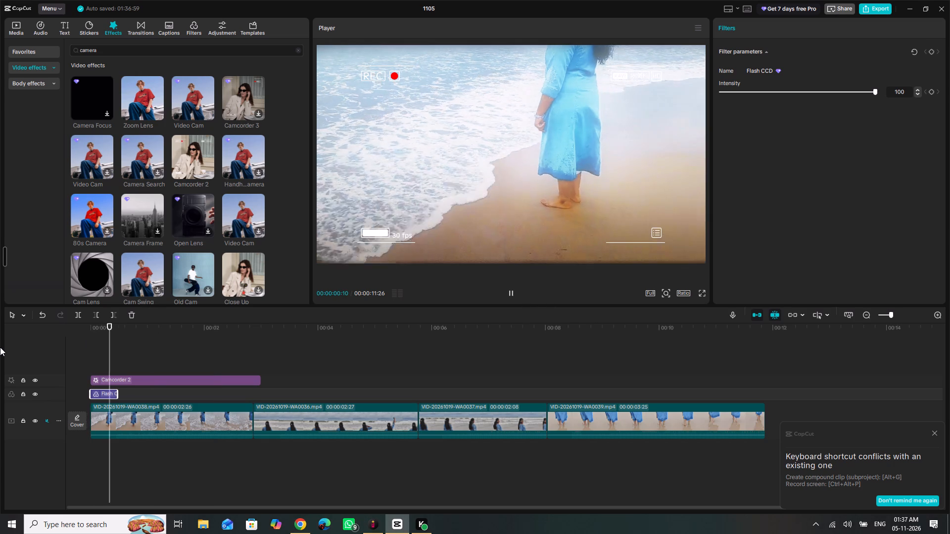
pyautogui.press('space')
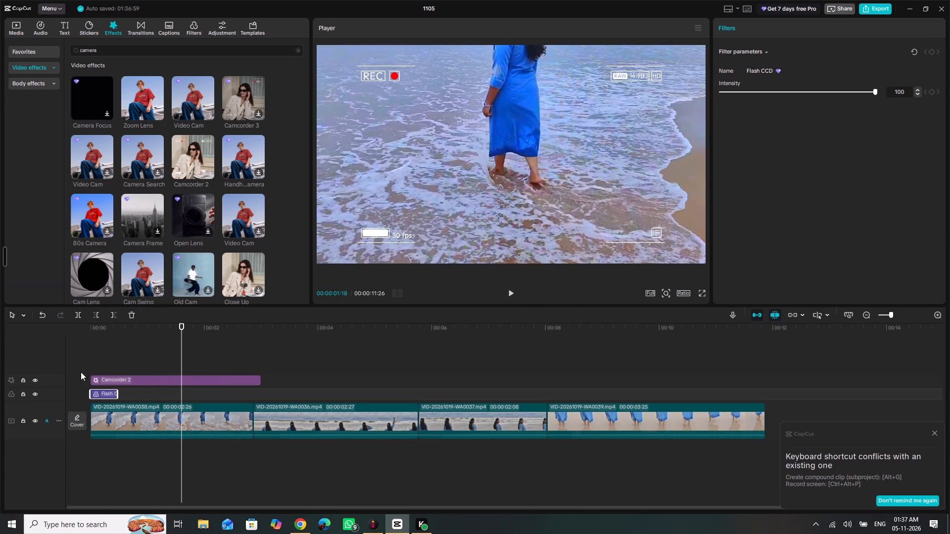
# Trim the start of the Camcorder 2 effect so it begins where the Flash CCD filter ends.
pyautogui.click(107, 378)
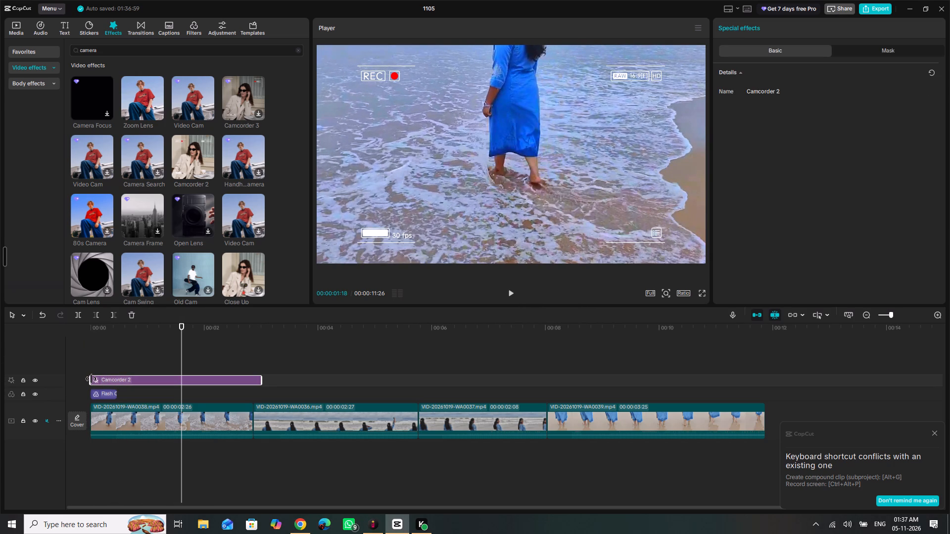
pyautogui.moveTo(90, 379); pyautogui.dragTo(113, 381)
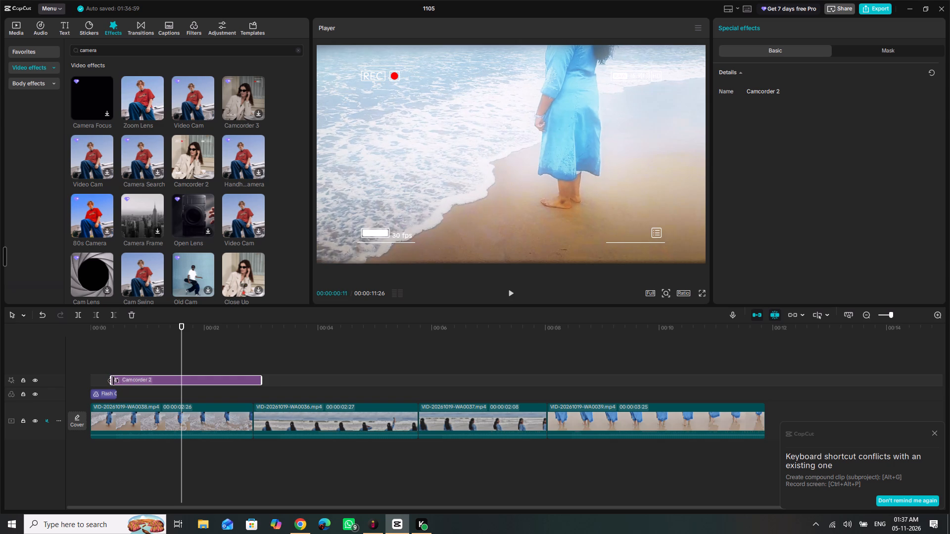
pyautogui.moveTo(113, 381); pyautogui.dragTo(115, 381)
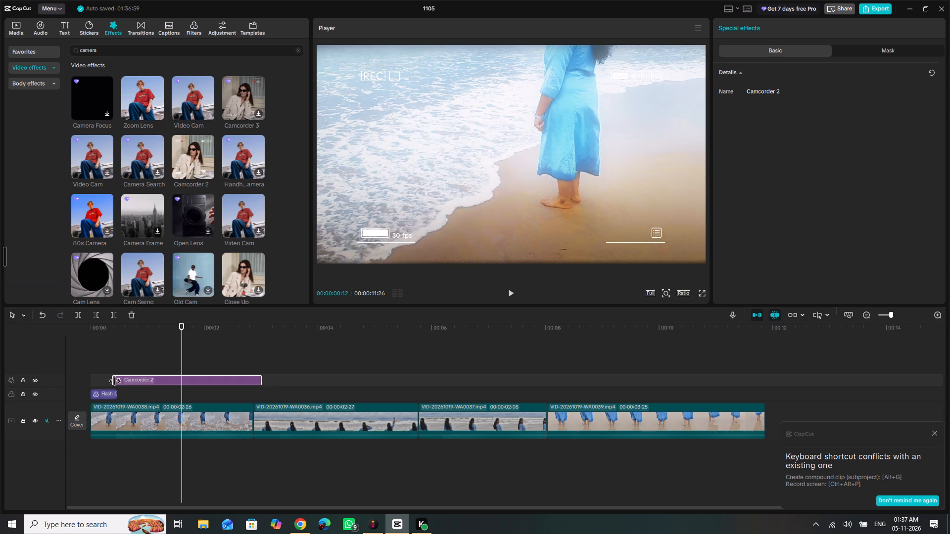
pyautogui.moveTo(115, 381); pyautogui.dragTo(117, 382)
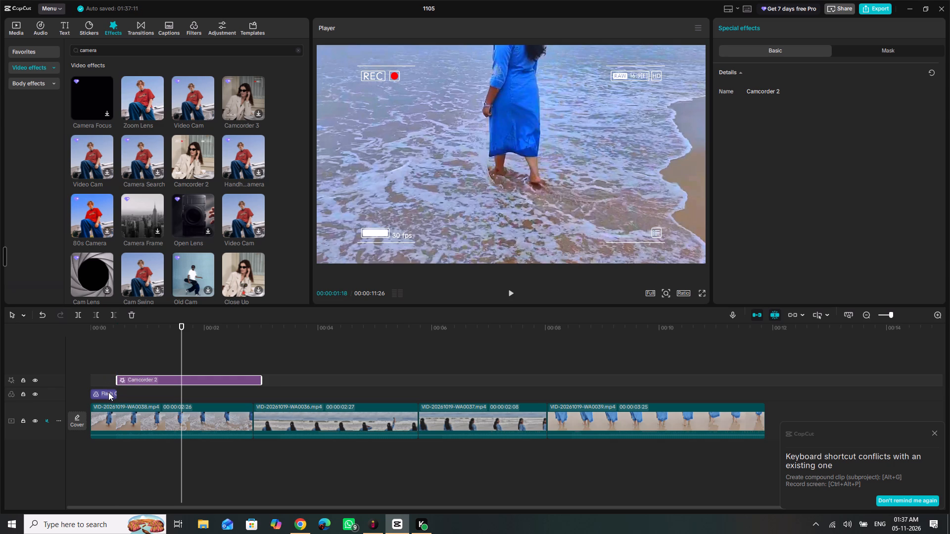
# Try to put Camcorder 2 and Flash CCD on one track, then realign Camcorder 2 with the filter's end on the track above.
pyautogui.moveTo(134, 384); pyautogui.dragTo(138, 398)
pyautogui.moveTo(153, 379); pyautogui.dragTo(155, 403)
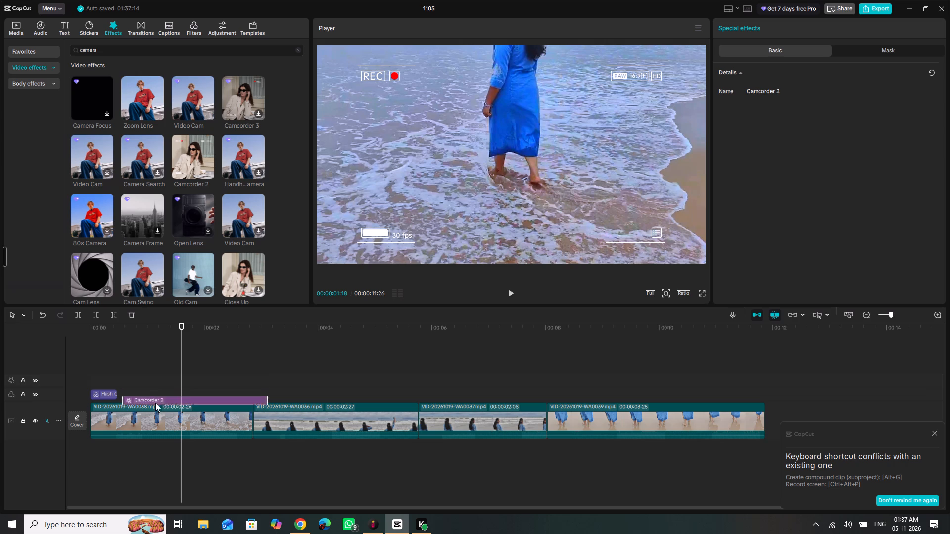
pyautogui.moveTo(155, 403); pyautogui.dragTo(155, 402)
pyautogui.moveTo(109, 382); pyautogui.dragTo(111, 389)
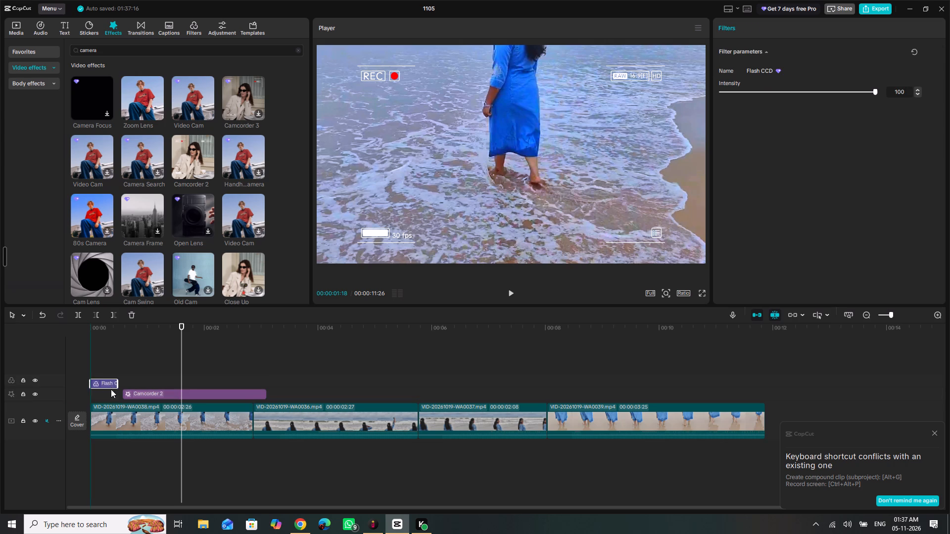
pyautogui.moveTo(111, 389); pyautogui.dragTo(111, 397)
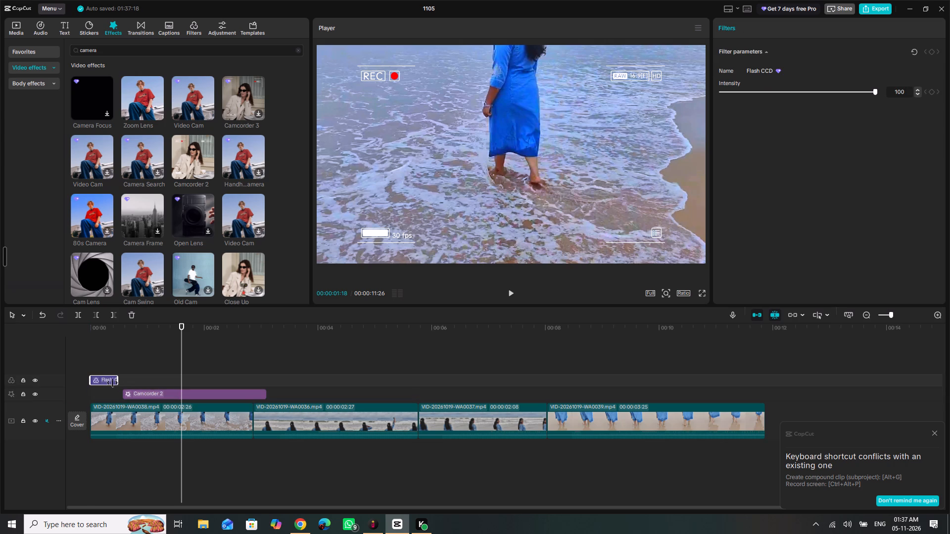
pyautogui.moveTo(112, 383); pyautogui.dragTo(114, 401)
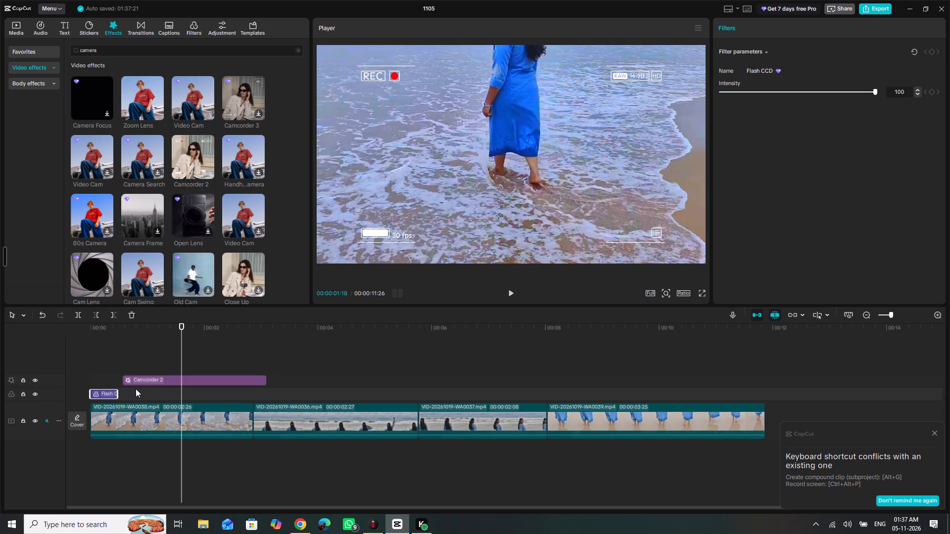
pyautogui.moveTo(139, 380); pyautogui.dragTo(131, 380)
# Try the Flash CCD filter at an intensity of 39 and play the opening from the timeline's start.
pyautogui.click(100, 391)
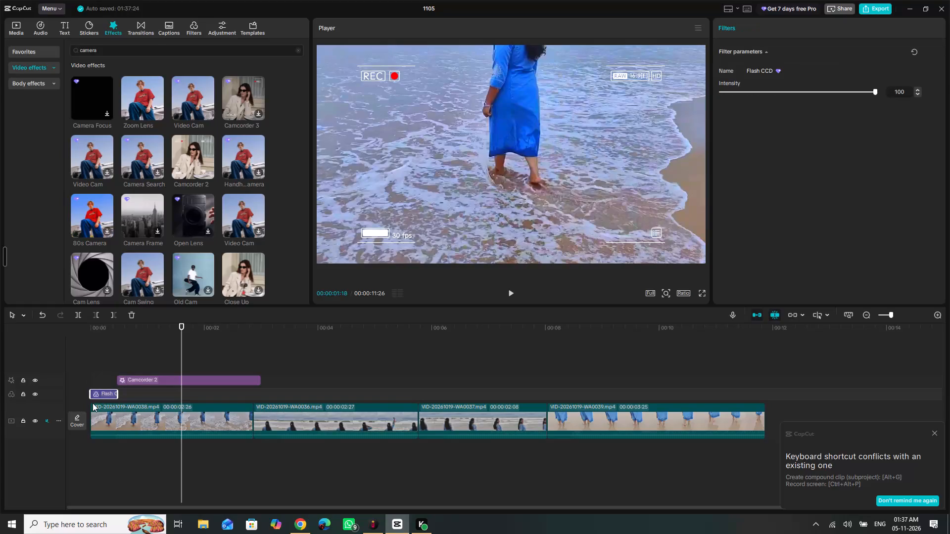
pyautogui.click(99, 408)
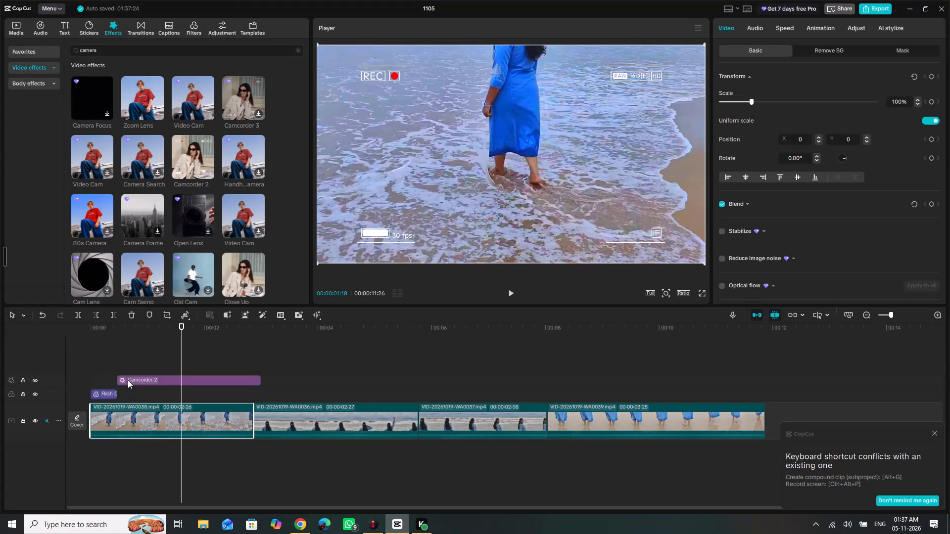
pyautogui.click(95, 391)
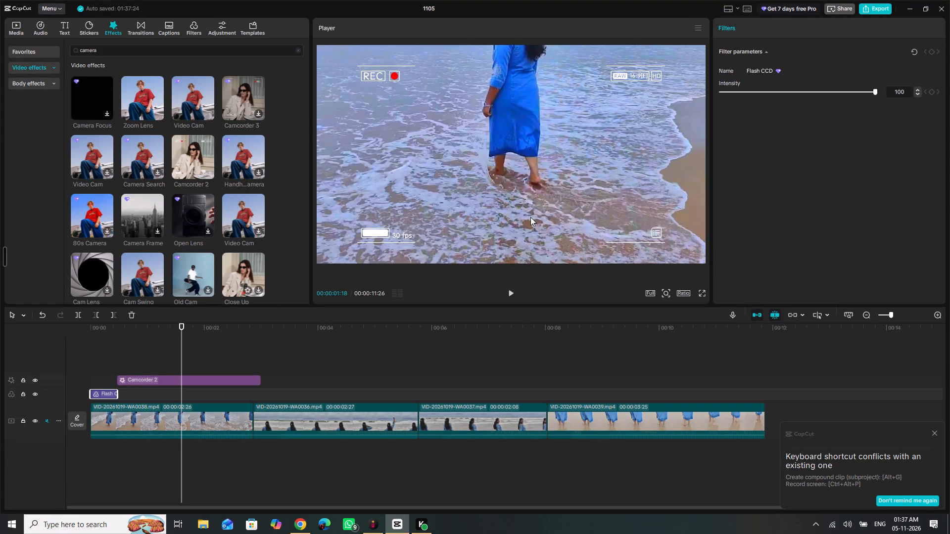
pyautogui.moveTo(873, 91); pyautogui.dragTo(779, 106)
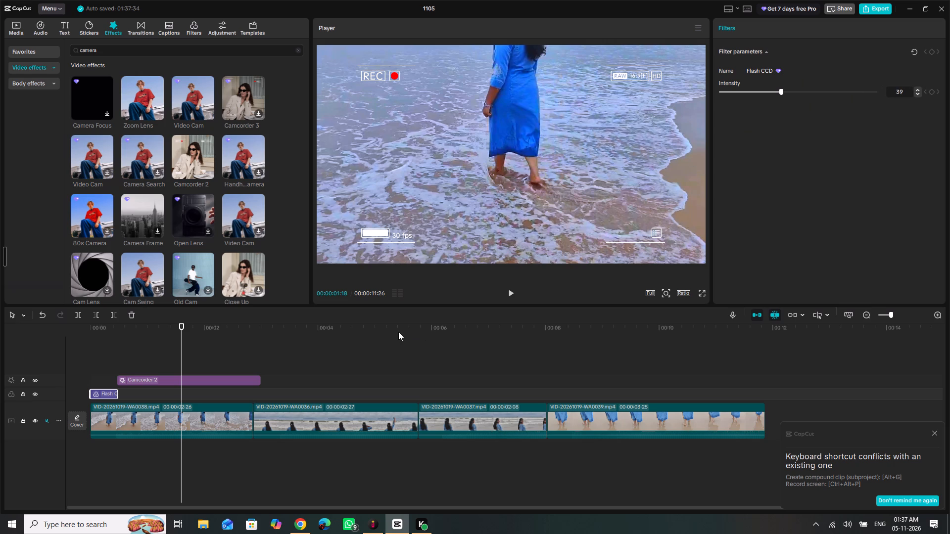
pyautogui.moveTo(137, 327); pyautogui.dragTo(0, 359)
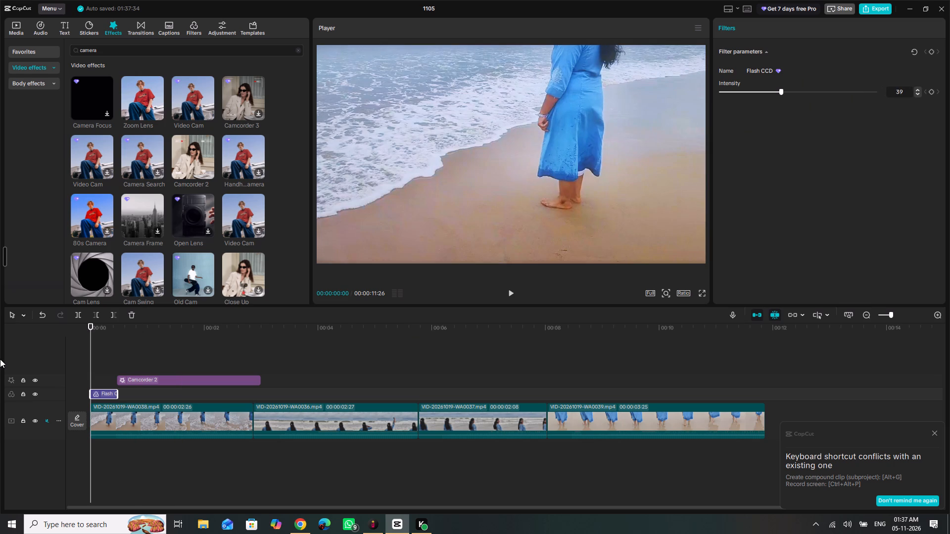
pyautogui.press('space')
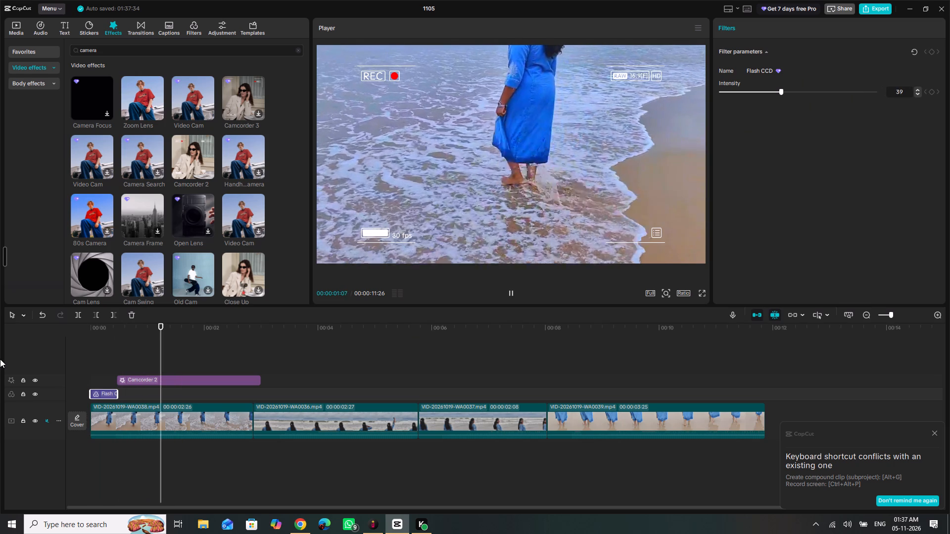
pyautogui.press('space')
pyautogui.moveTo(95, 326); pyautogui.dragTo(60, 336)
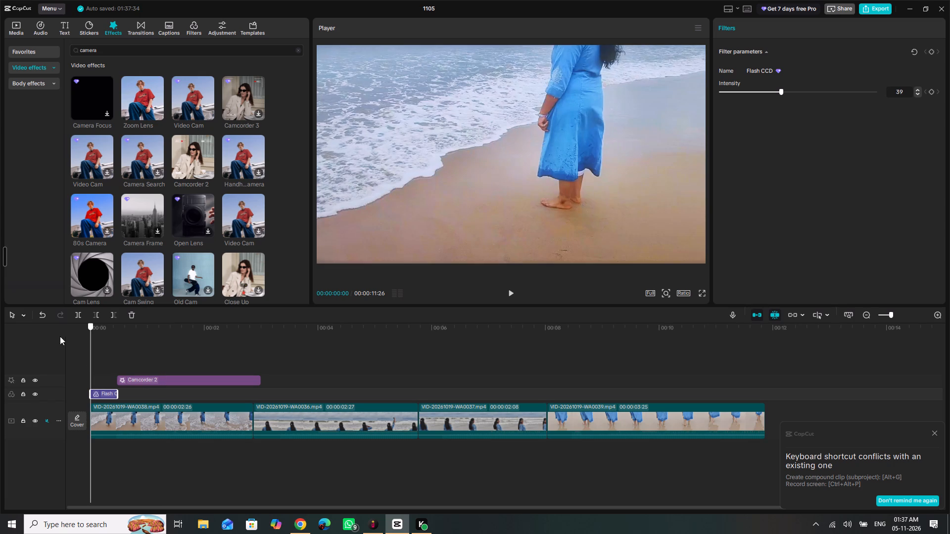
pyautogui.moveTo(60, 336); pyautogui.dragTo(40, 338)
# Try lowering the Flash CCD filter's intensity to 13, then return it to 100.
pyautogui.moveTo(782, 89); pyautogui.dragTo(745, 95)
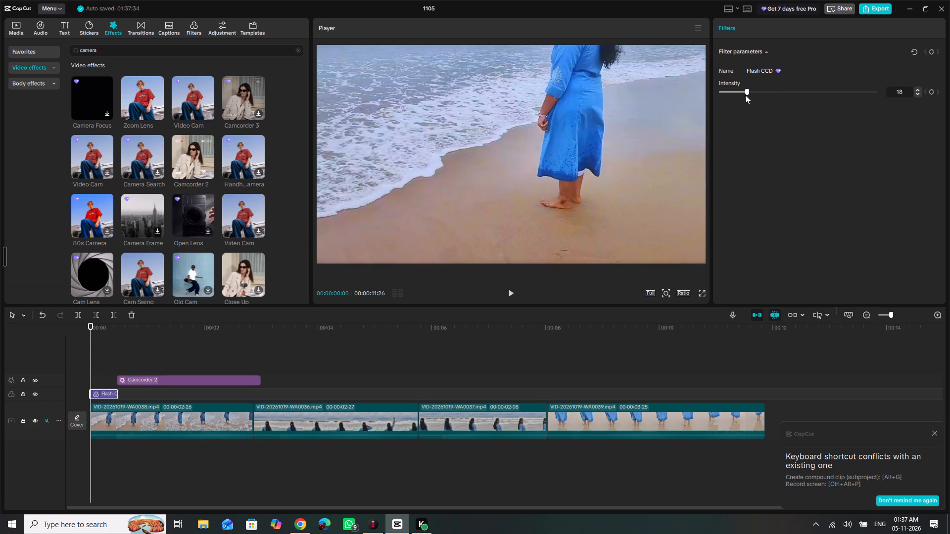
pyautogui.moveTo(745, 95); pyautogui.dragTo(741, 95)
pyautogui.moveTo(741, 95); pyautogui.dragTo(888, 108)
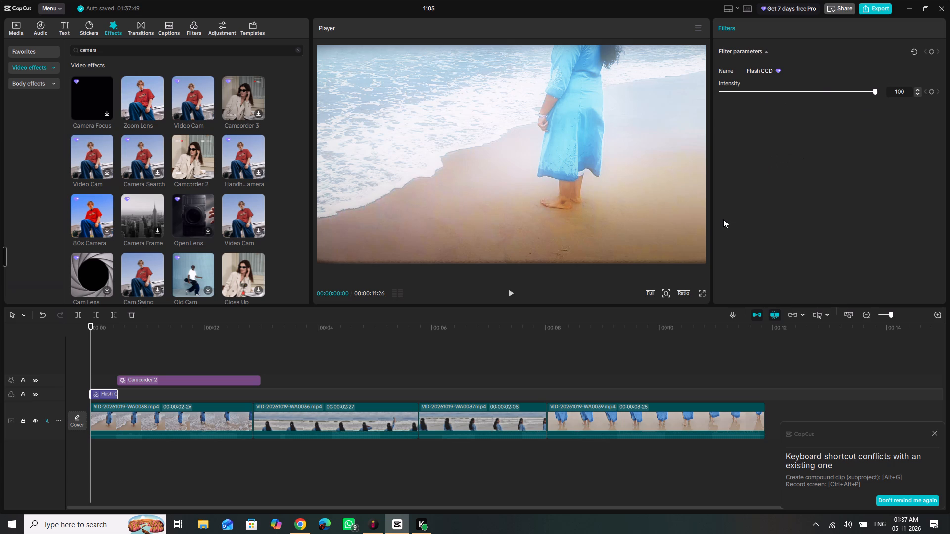
# Keyframe the Flash CCD intensity from 100 at the timeline's start to 0 at the filter's end, then play the fade.
pyautogui.click(931, 91)
pyautogui.click(118, 328)
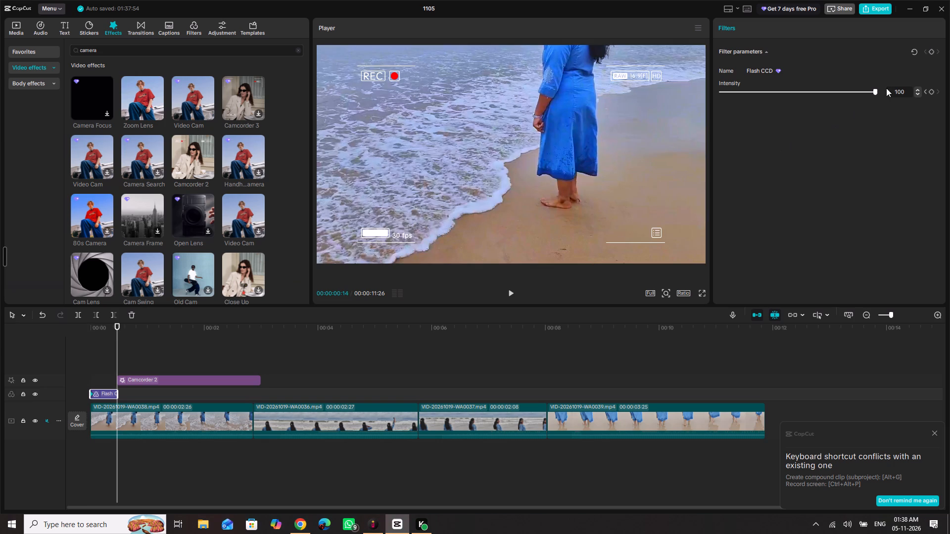
pyautogui.moveTo(874, 93); pyautogui.dragTo(699, 138)
pyautogui.moveTo(699, 138); pyautogui.dragTo(665, 159)
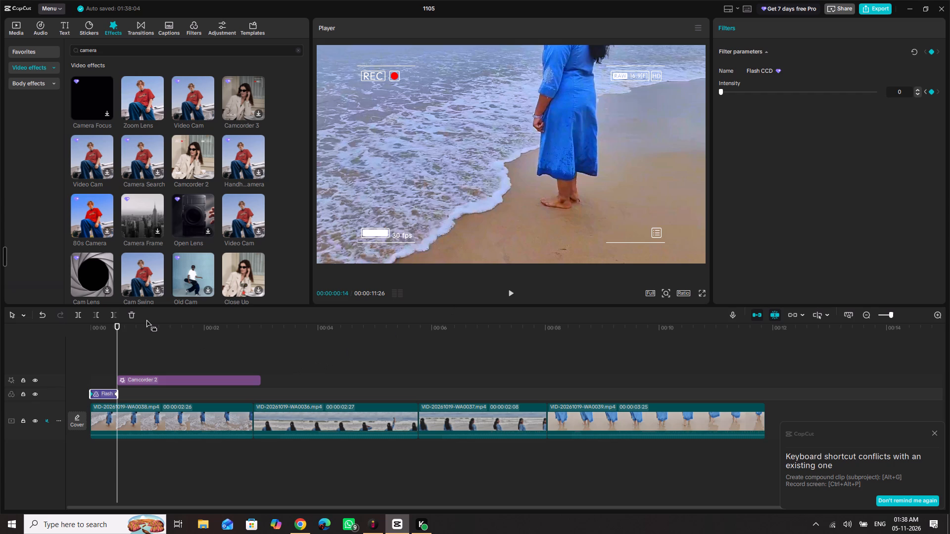
pyautogui.moveTo(142, 323); pyautogui.dragTo(0, 361)
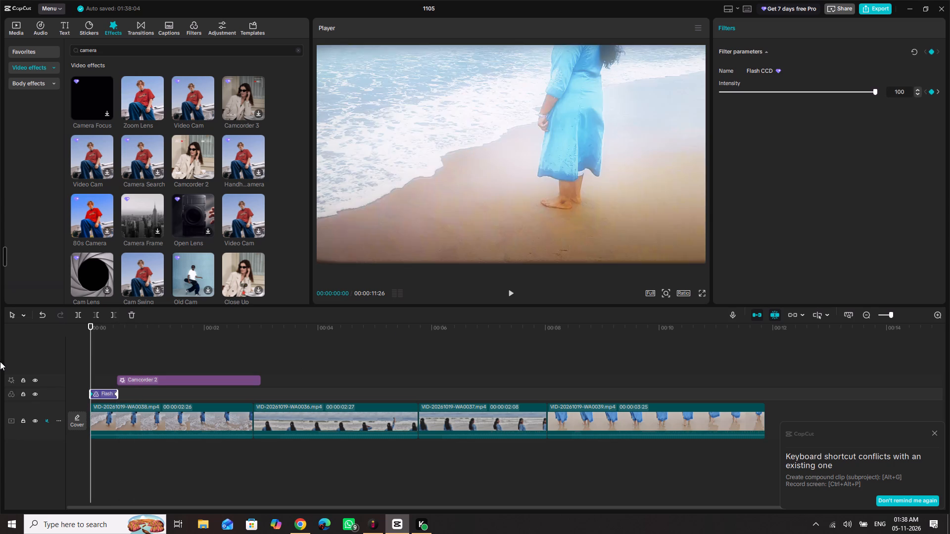
pyautogui.press('space')
pyautogui.press('space')
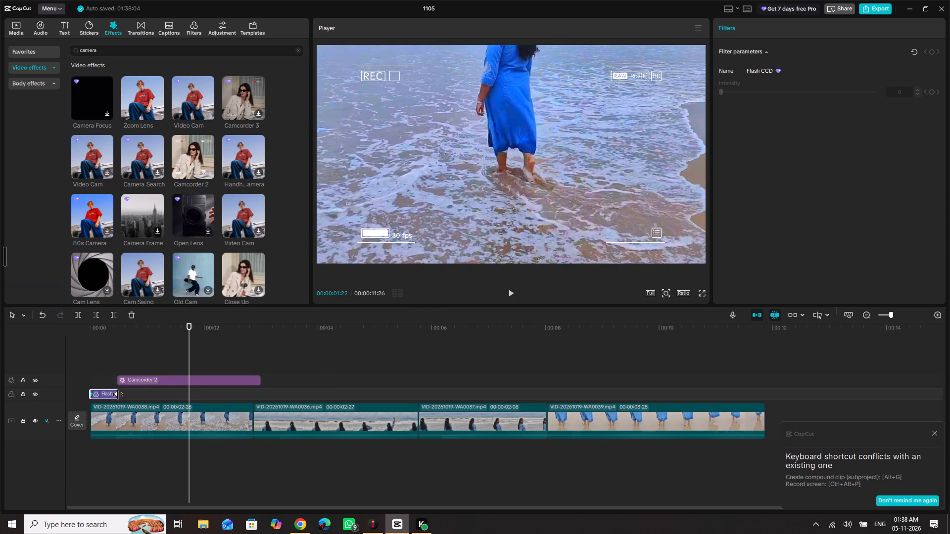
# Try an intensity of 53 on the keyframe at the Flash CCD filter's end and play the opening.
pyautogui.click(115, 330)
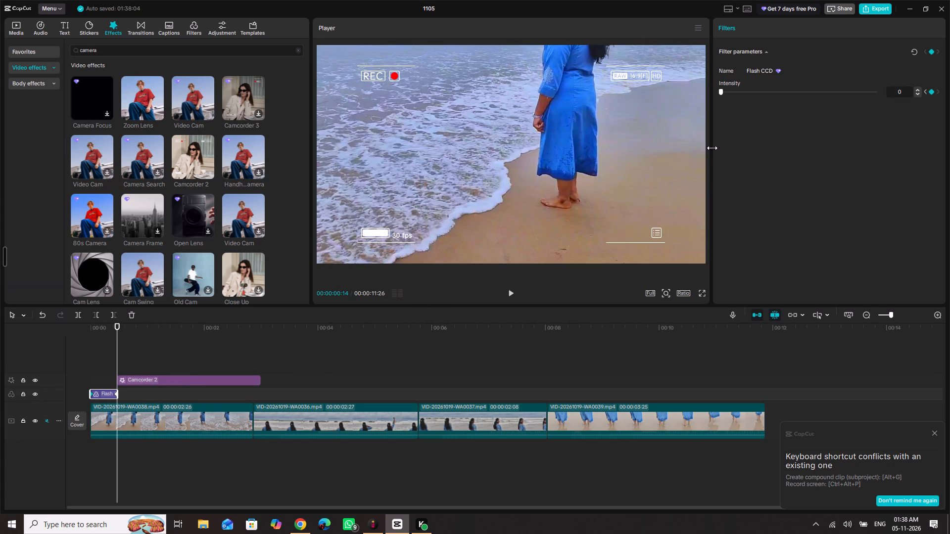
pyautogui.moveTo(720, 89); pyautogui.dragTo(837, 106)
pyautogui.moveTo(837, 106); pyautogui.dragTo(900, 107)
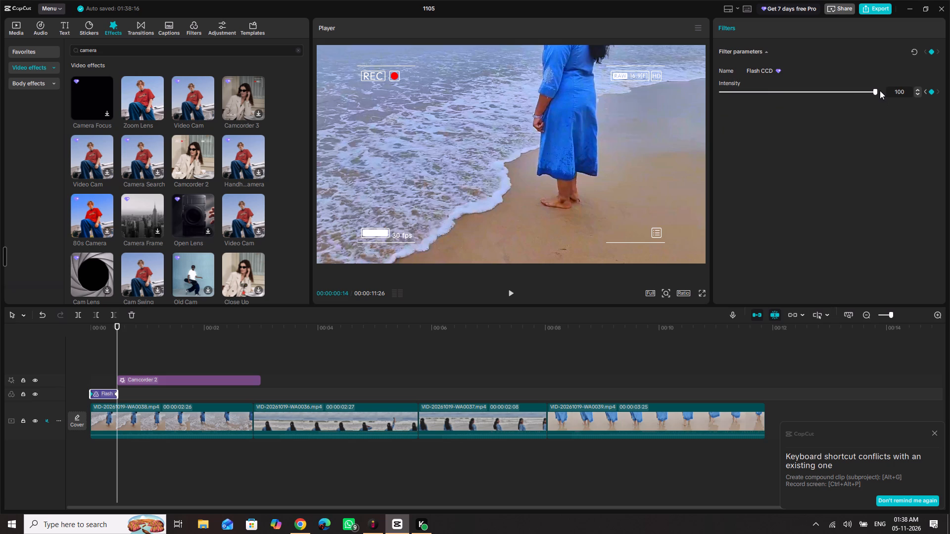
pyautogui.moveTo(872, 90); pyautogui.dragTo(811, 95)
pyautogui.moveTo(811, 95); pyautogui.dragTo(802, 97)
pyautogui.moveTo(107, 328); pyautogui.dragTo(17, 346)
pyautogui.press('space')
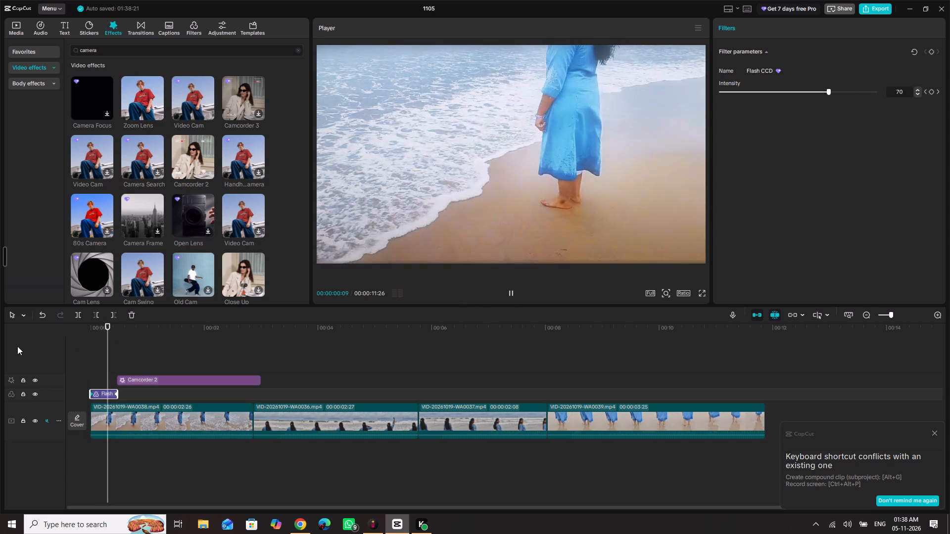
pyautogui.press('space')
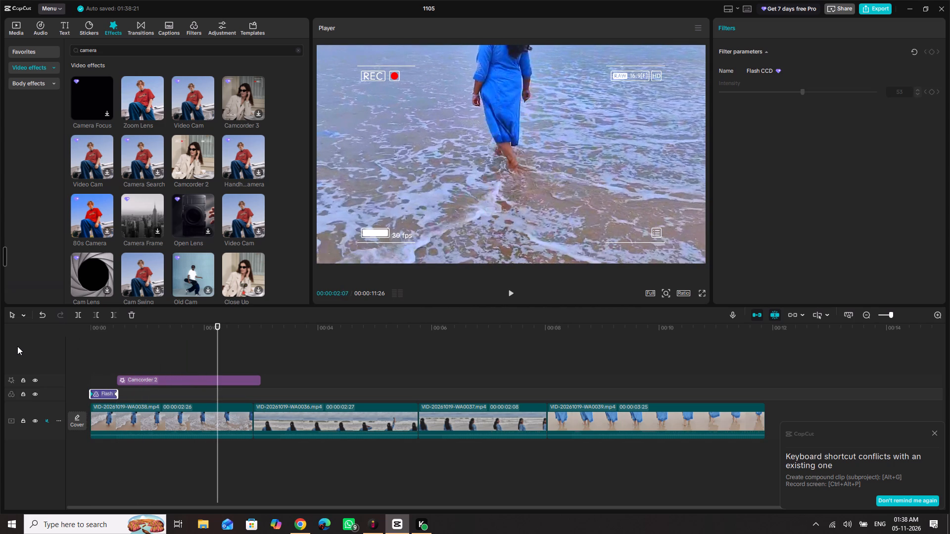
# Set the keyframe at the Flash CCD filter's end to an intensity of 73 and play from the timeline's start.
pyautogui.click(115, 394)
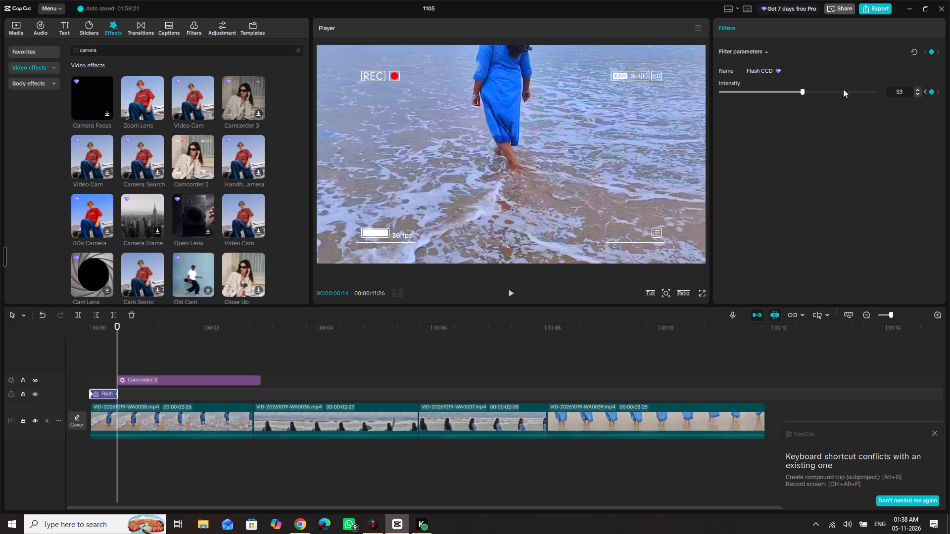
pyautogui.moveTo(804, 90); pyautogui.dragTo(835, 93)
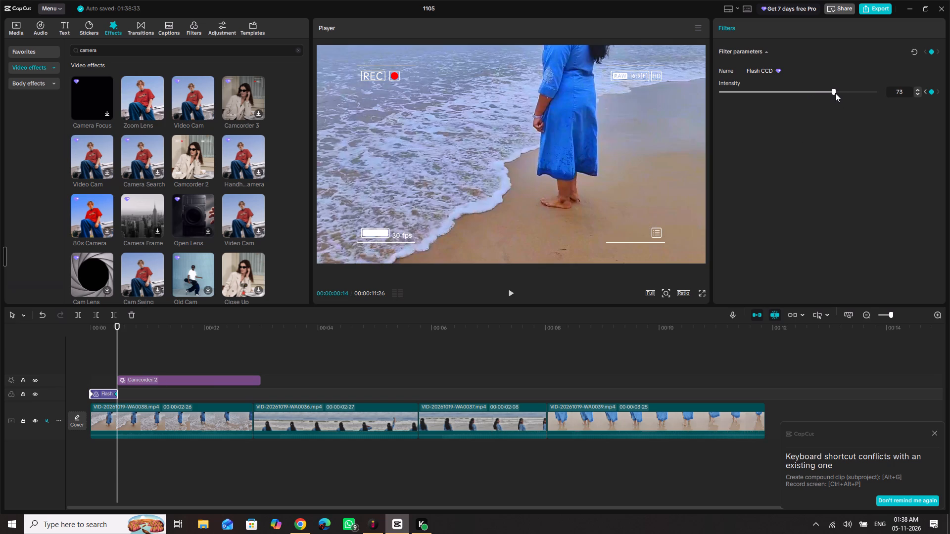
pyautogui.moveTo(108, 329); pyautogui.dragTo(60, 333)
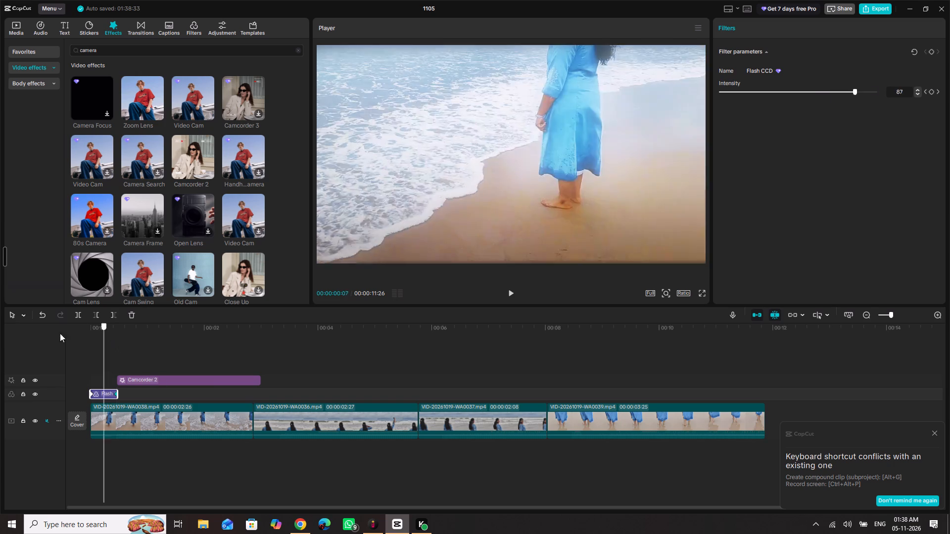
pyautogui.moveTo(60, 333); pyautogui.dragTo(0, 350)
pyautogui.press('space')
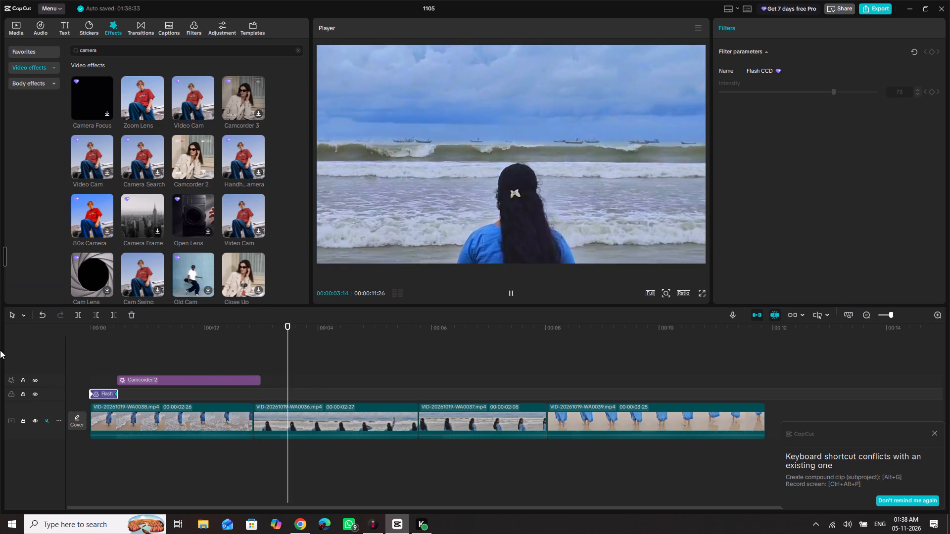
pyautogui.press('space')
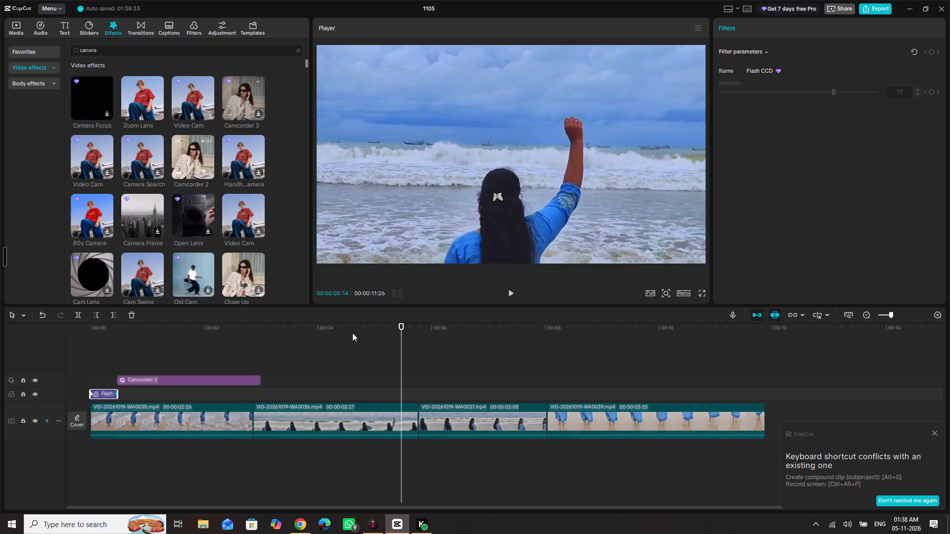
# Look through the camera effects, then search the video effects for "camera clicks".
pyautogui.scroll(-2, 186, 205)
pyautogui.scroll(1, 186, 205)
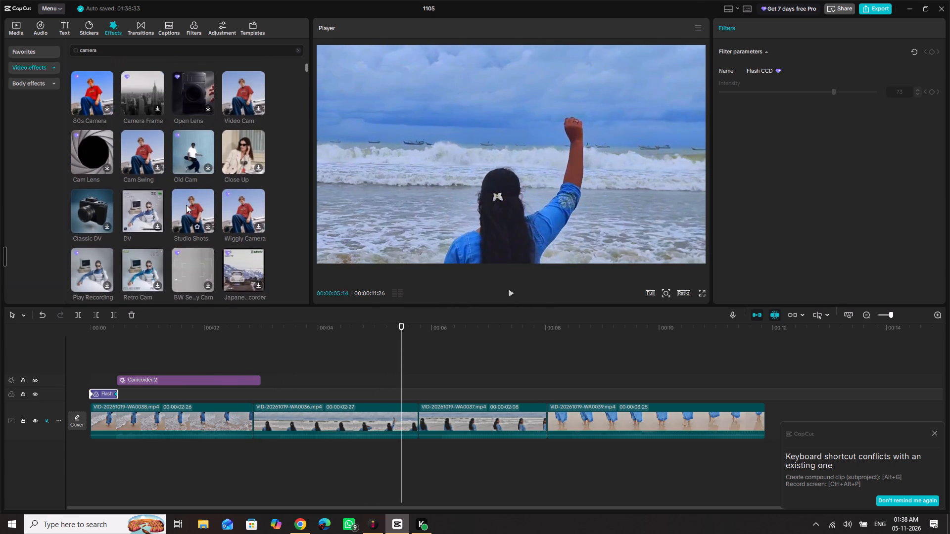
pyautogui.scroll(-2, 186, 205)
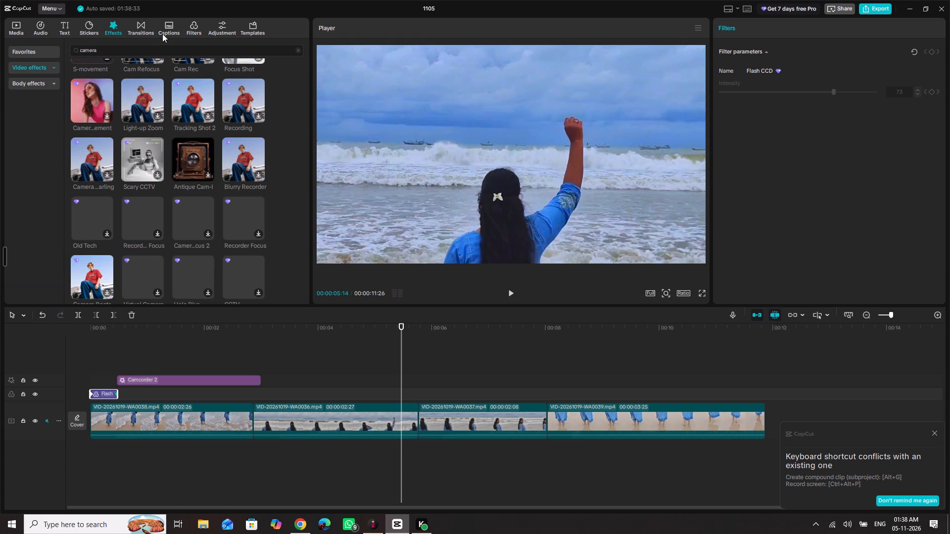
pyautogui.click(160, 51)
pyautogui.press('space')
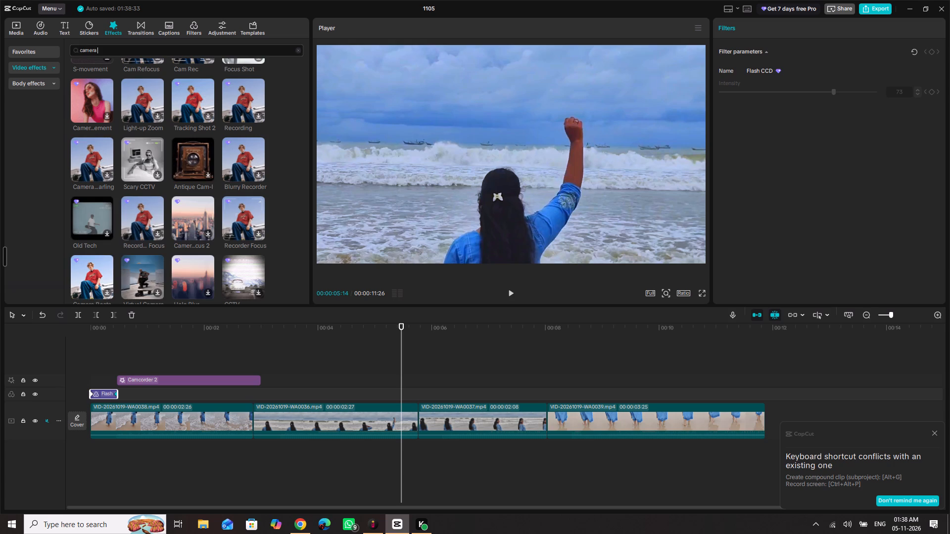
pyautogui.write('clicks')
pyautogui.press('Return')
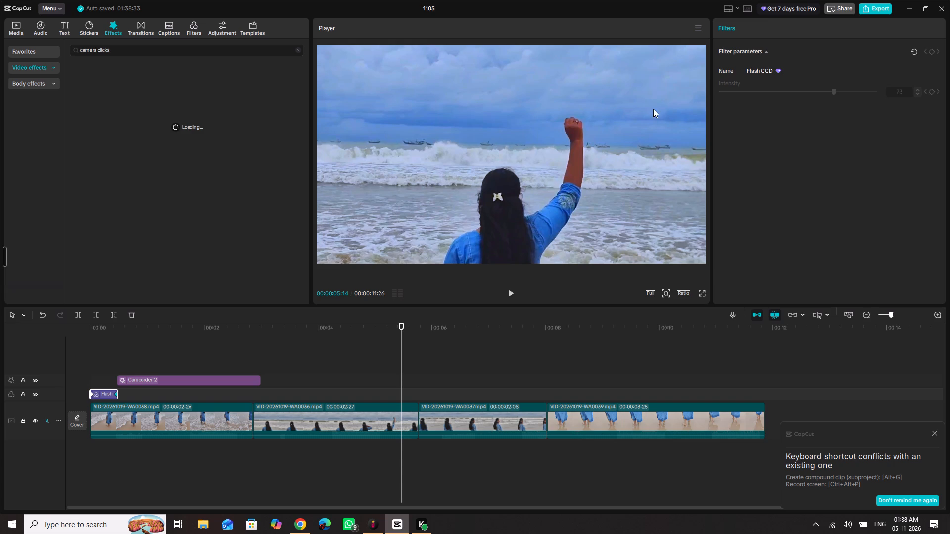
# Look through the trending In animations for the first clip, VID-20261019-WA0038.mp4.
pyautogui.click(191, 424)
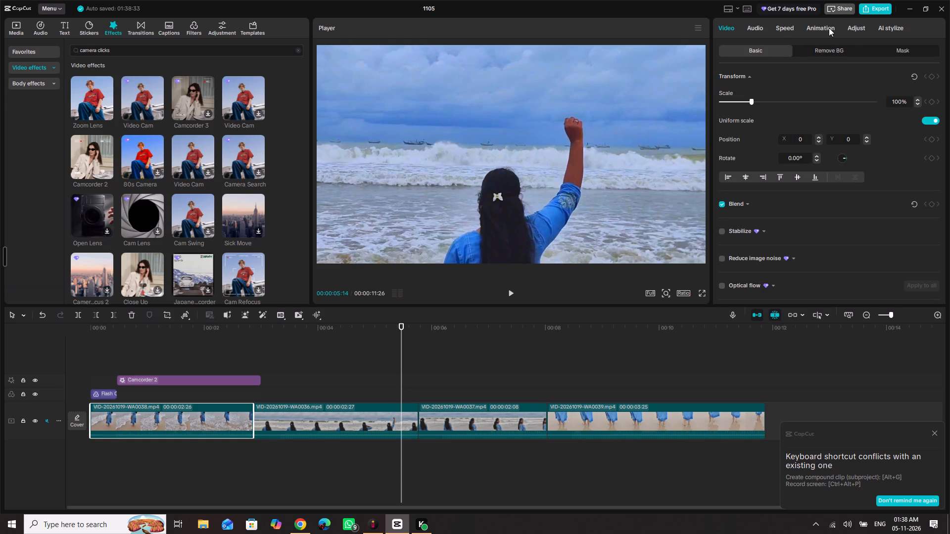
pyautogui.click(826, 30)
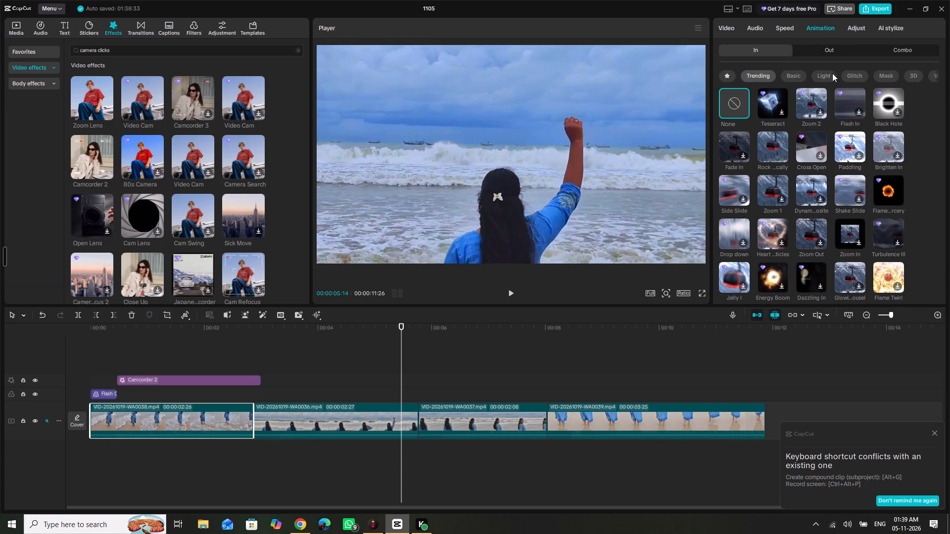
pyautogui.scroll(1, 809, 159)
pyautogui.scroll(-1, 809, 159)
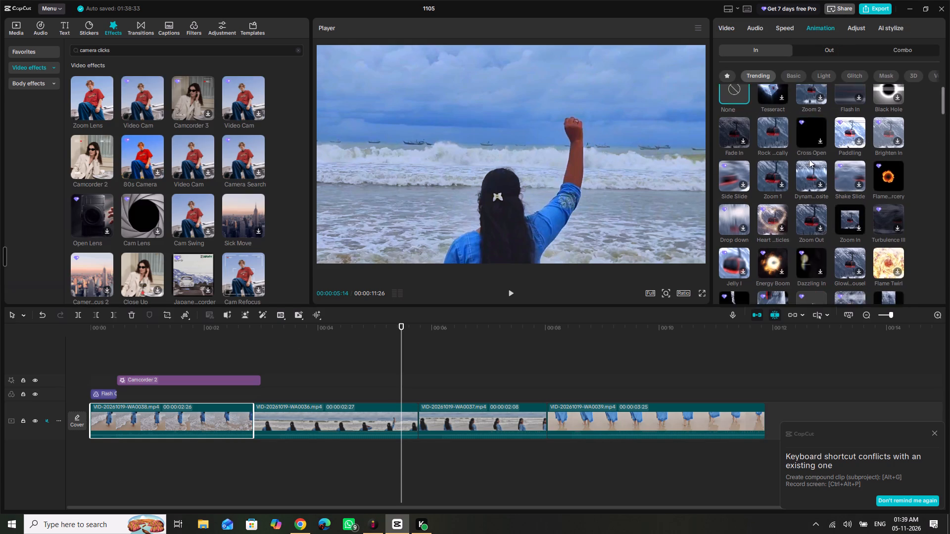
pyautogui.scroll(-2, 809, 159)
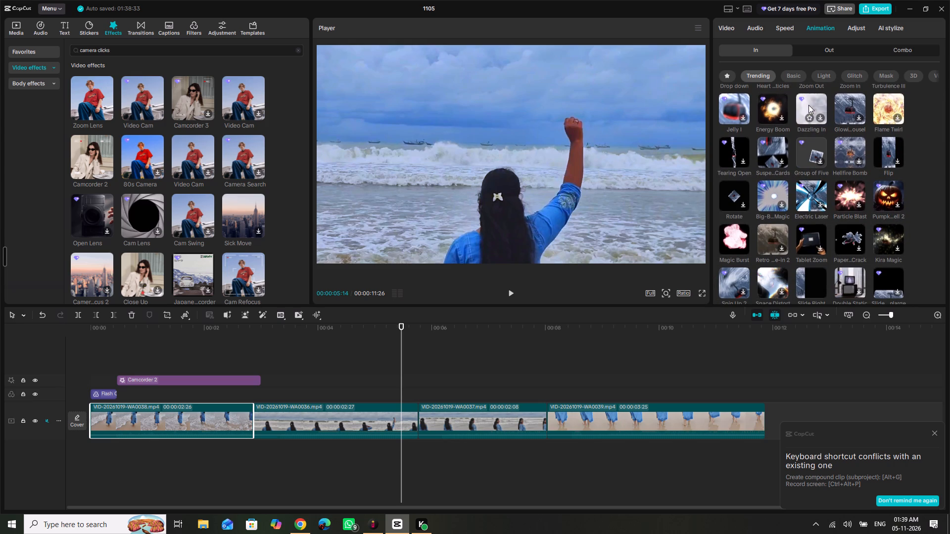
pyautogui.scroll(-1, 810, 180)
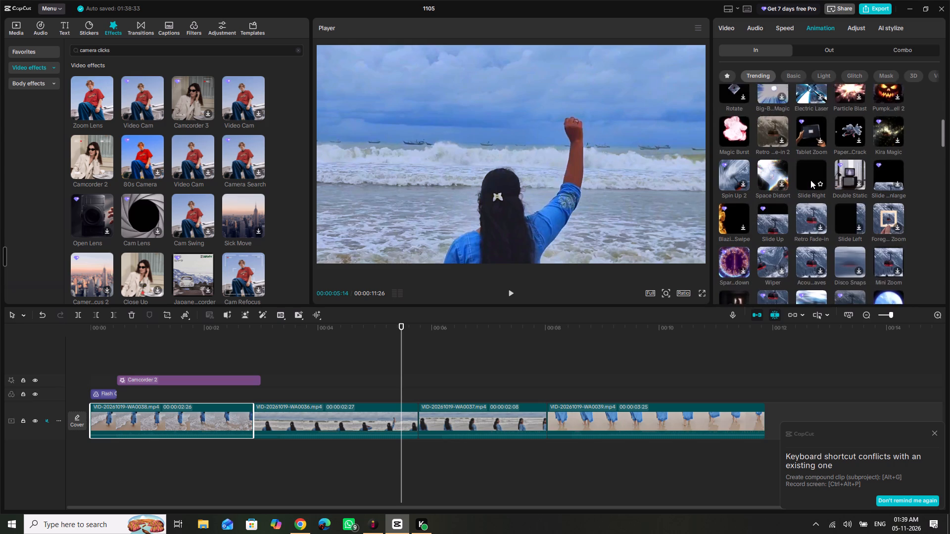
pyautogui.scroll(-1, 810, 180)
pyautogui.scroll(1, 810, 180)
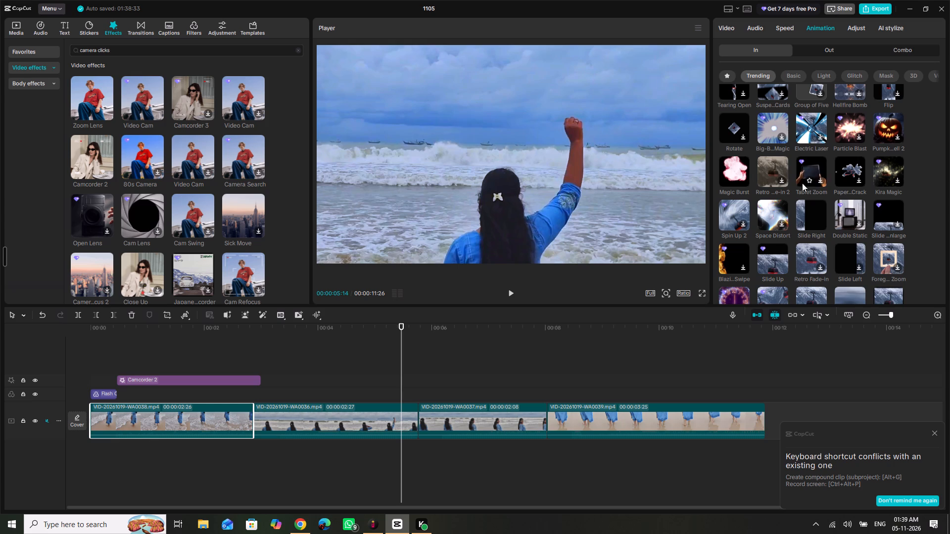
pyautogui.scroll(-4, 776, 211)
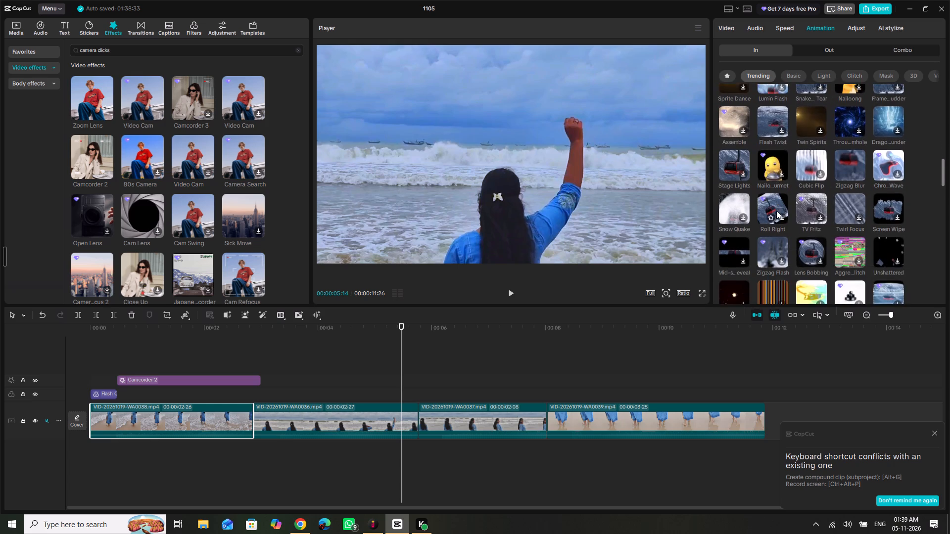
pyautogui.scroll(-4, 776, 211)
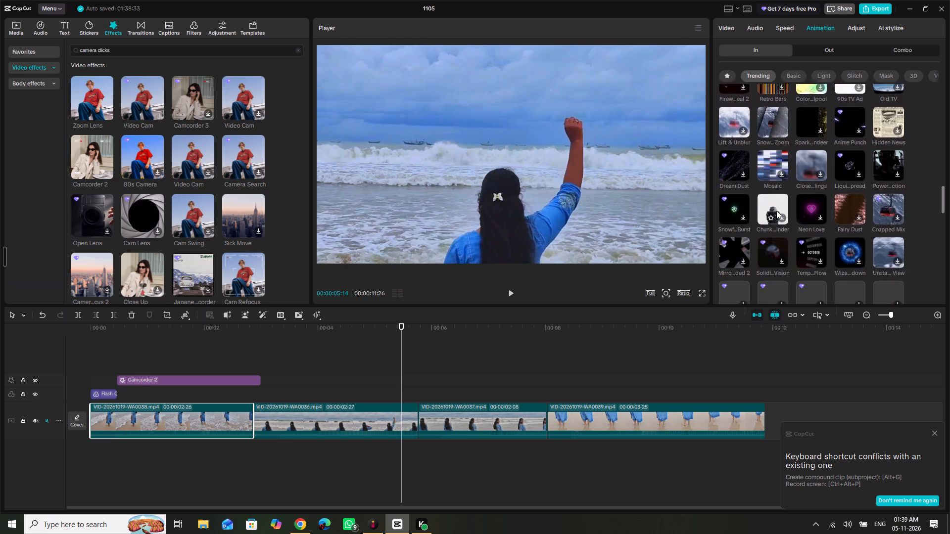
pyautogui.scroll(-4, 776, 211)
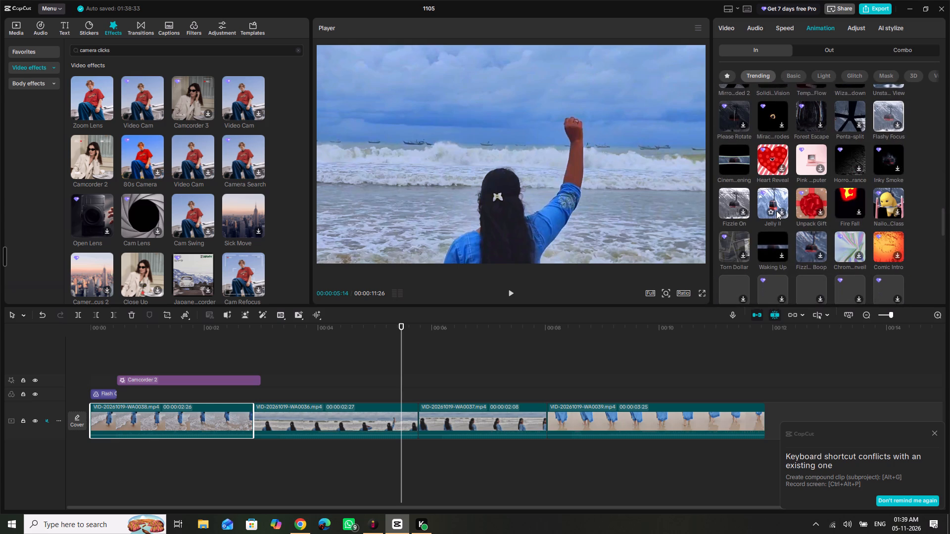
pyautogui.scroll(-5, 776, 211)
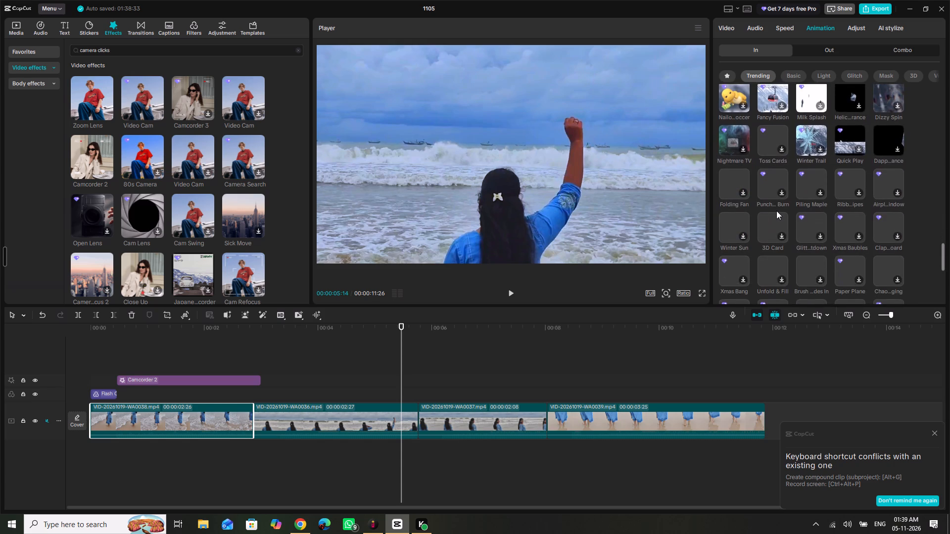
pyautogui.scroll(-2, 776, 211)
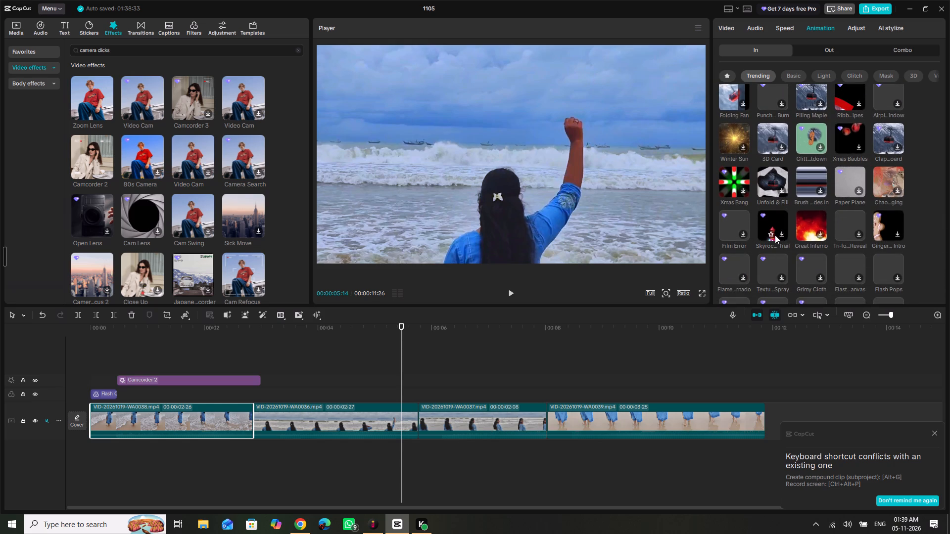
pyautogui.scroll(-5, 775, 235)
pyautogui.scroll(1, 775, 235)
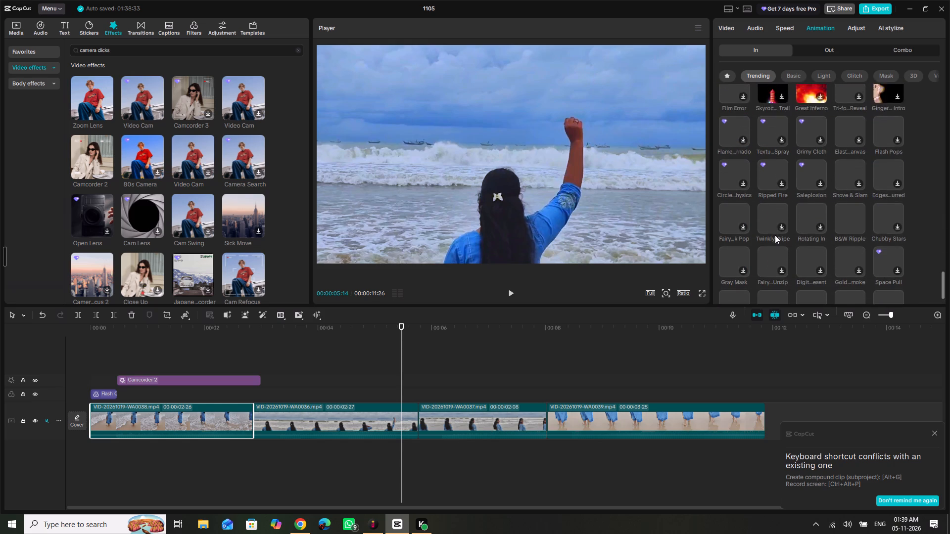
pyautogui.scroll(1, 775, 235)
pyautogui.scroll(-9, 775, 235)
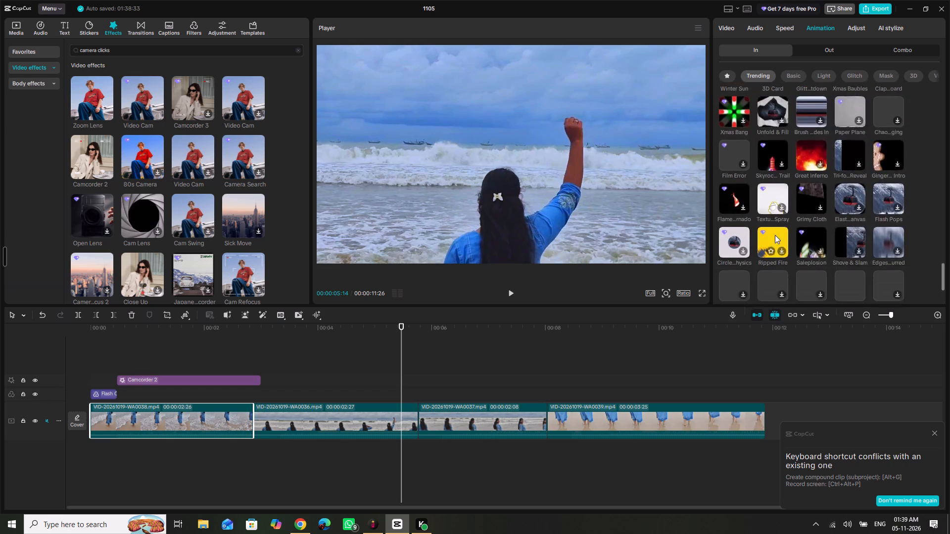
pyautogui.scroll(-1, 775, 235)
pyautogui.scroll(9, 775, 235)
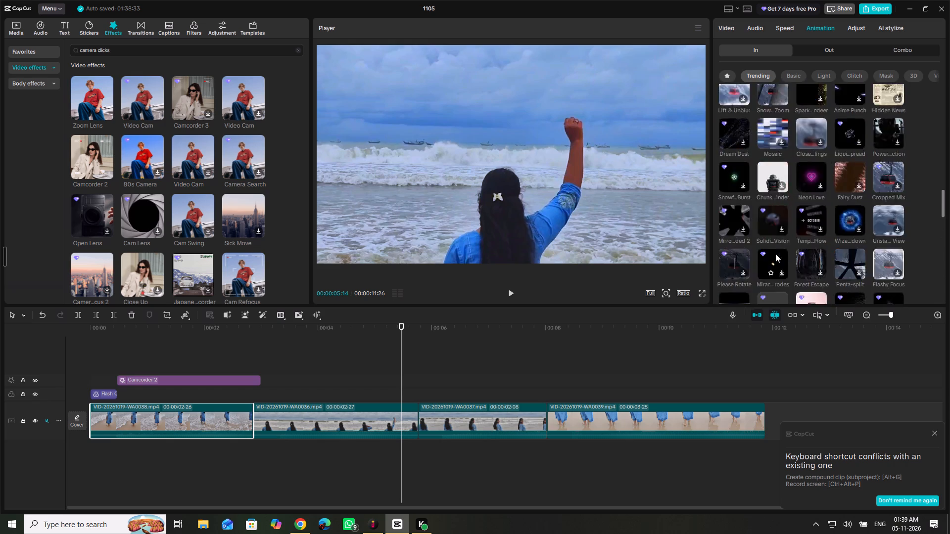
pyautogui.scroll(12, 775, 254)
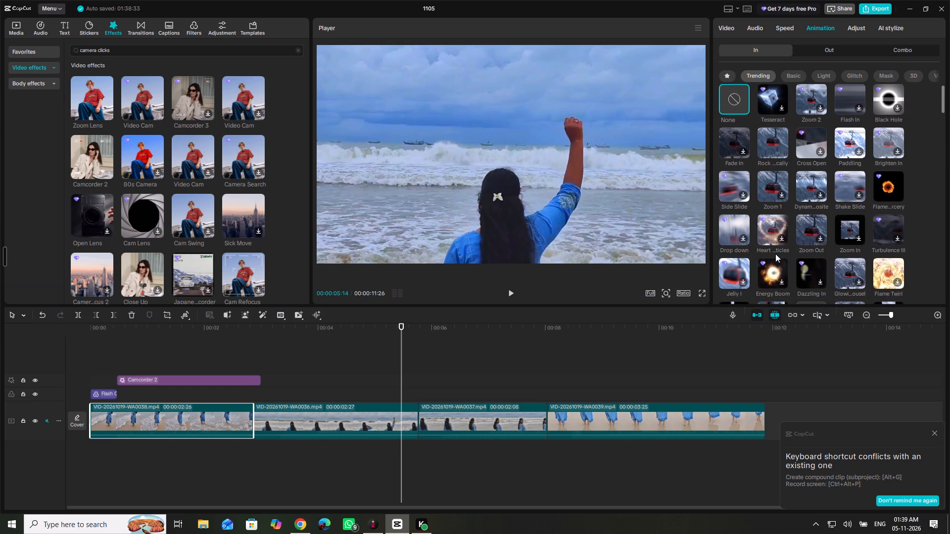
pyautogui.scroll(1, 775, 254)
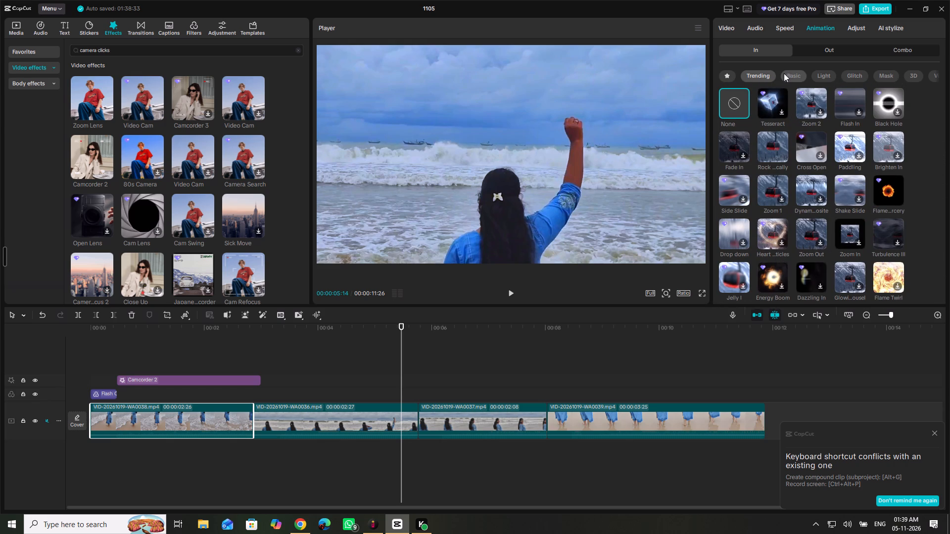
# Look through the Basic category of In animations for the first clip.
pyautogui.click(789, 74)
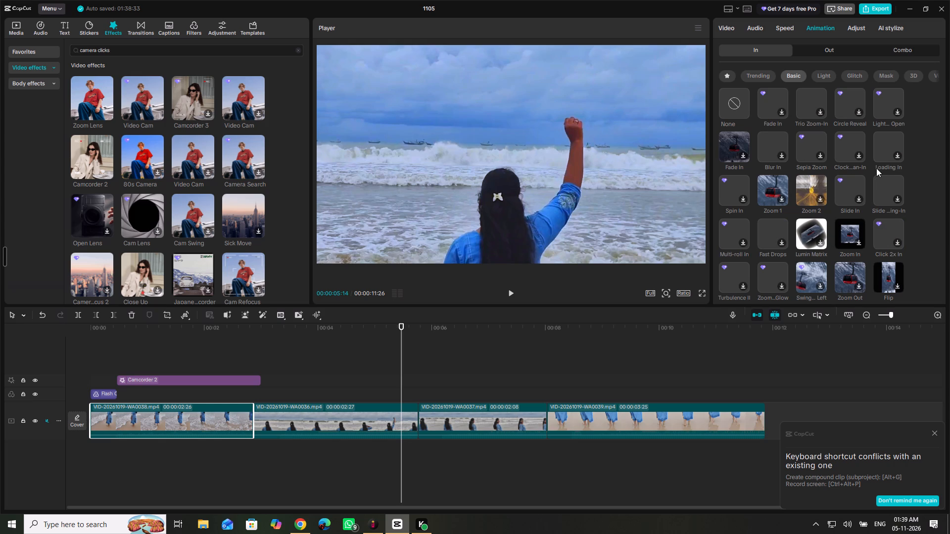
pyautogui.scroll(1, 808, 217)
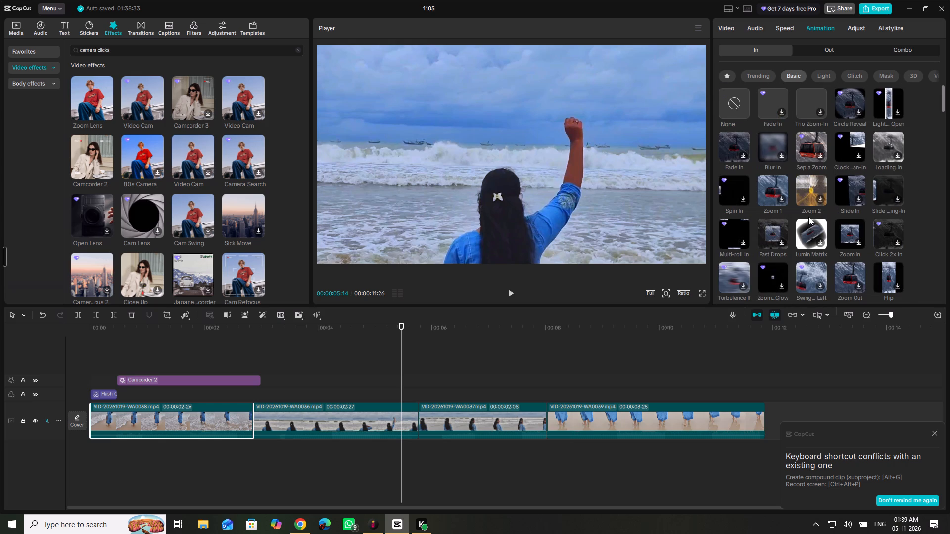
pyautogui.scroll(-2, 808, 217)
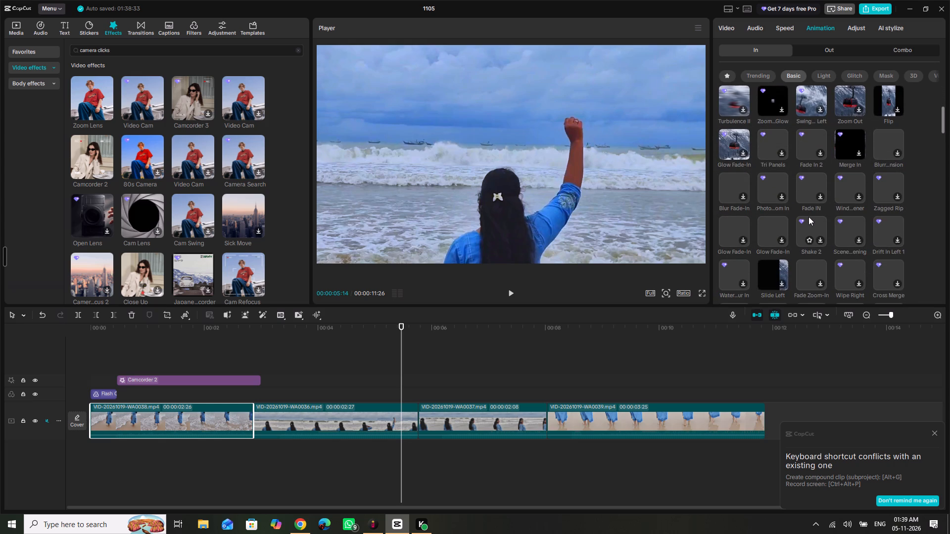
pyautogui.scroll(-6, 808, 217)
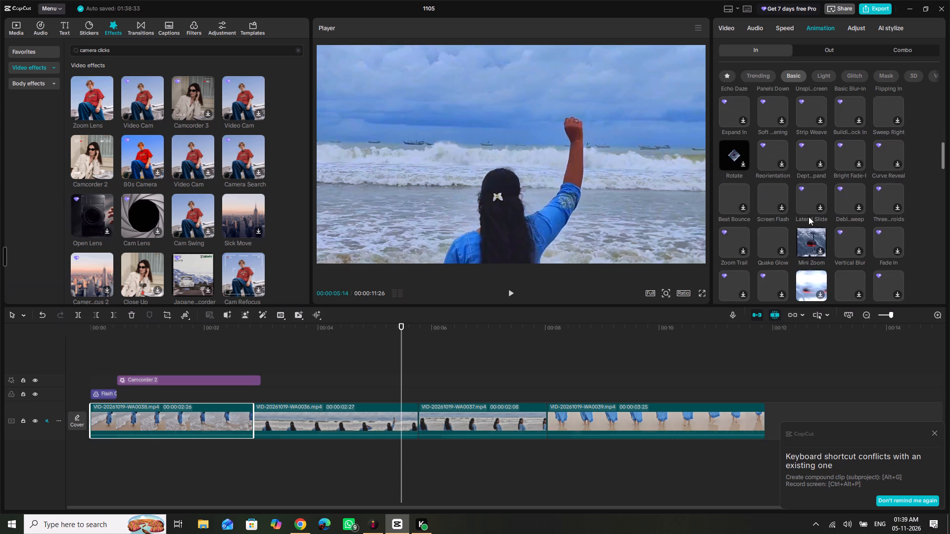
pyautogui.scroll(-5, 808, 217)
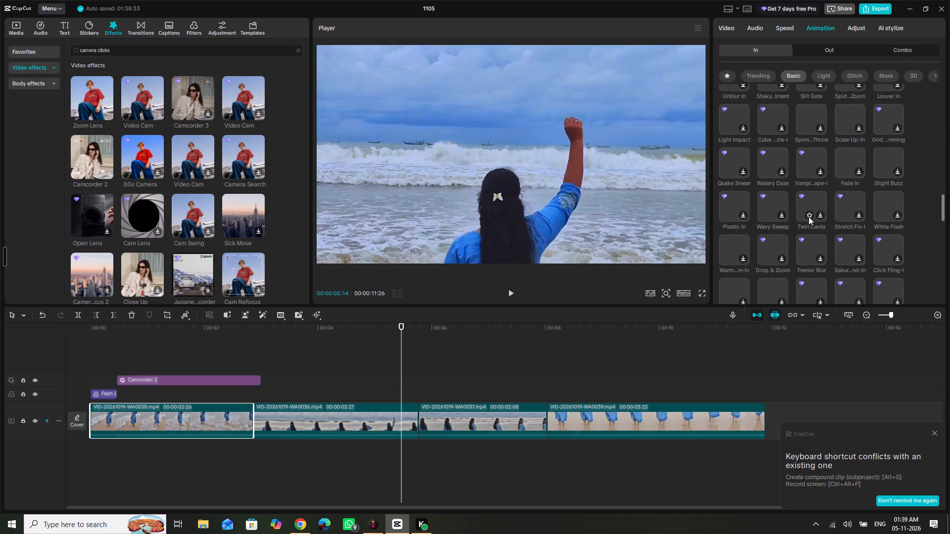
pyautogui.scroll(9, 808, 217)
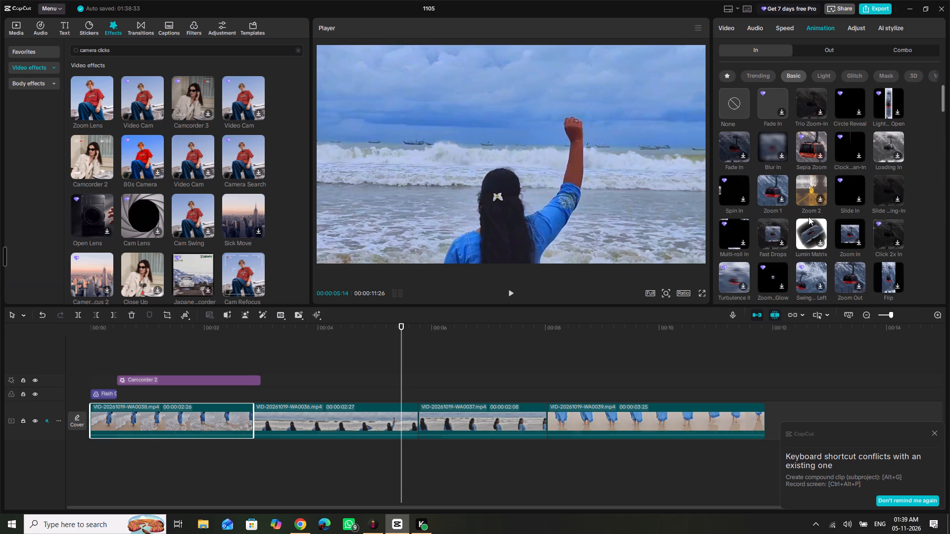
pyautogui.hscroll(-4, 881, 76)
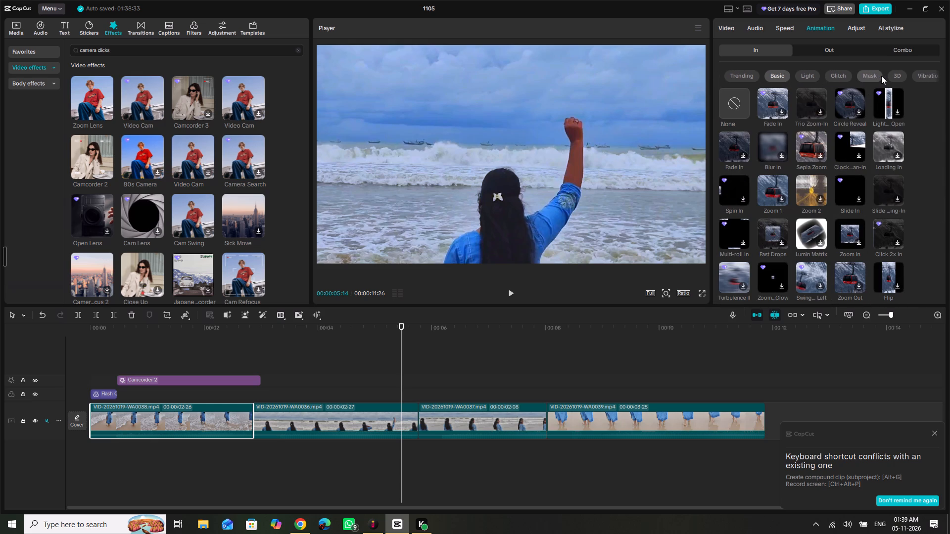
pyautogui.hscroll(-8, 881, 76)
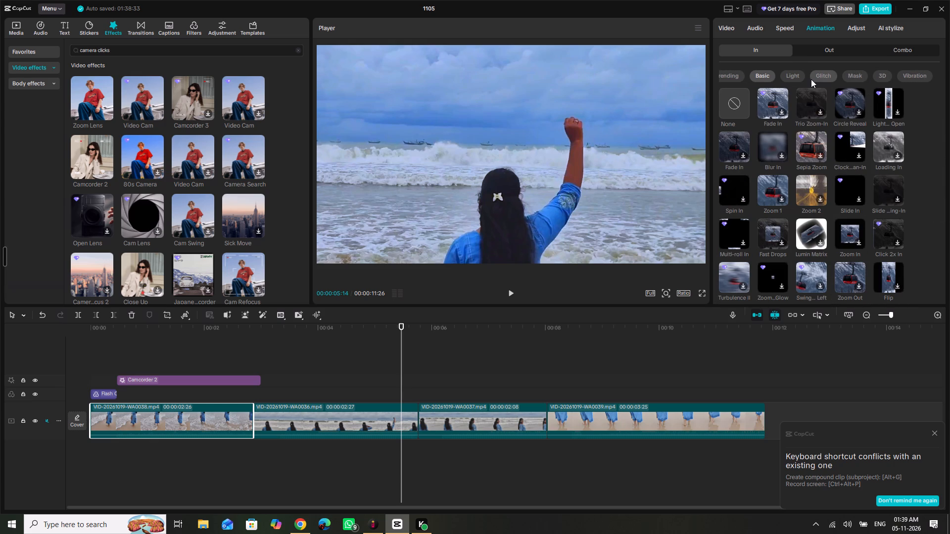
# Look through the Glitch category of In animations for the first clip, VID-20261019-WA0038.mp4.
pyautogui.click(817, 79)
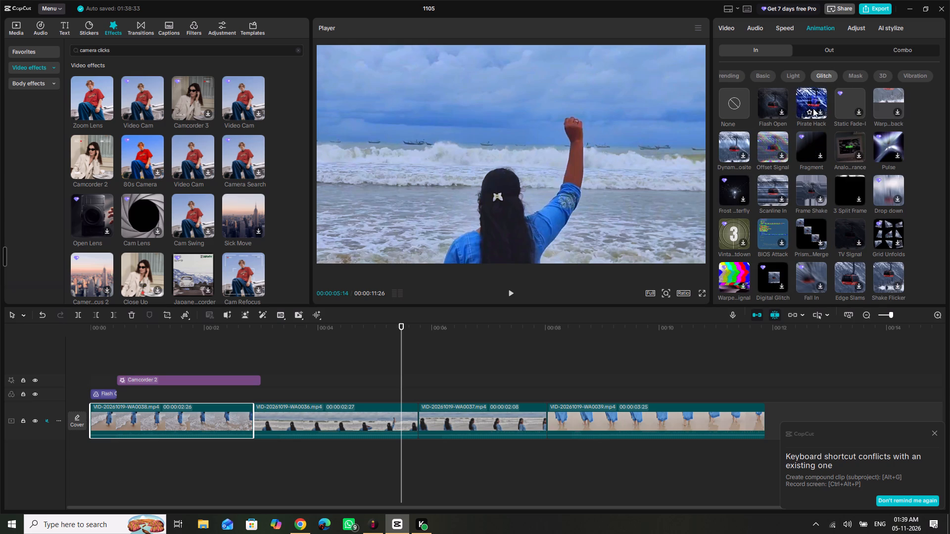
pyautogui.scroll(-1, 781, 232)
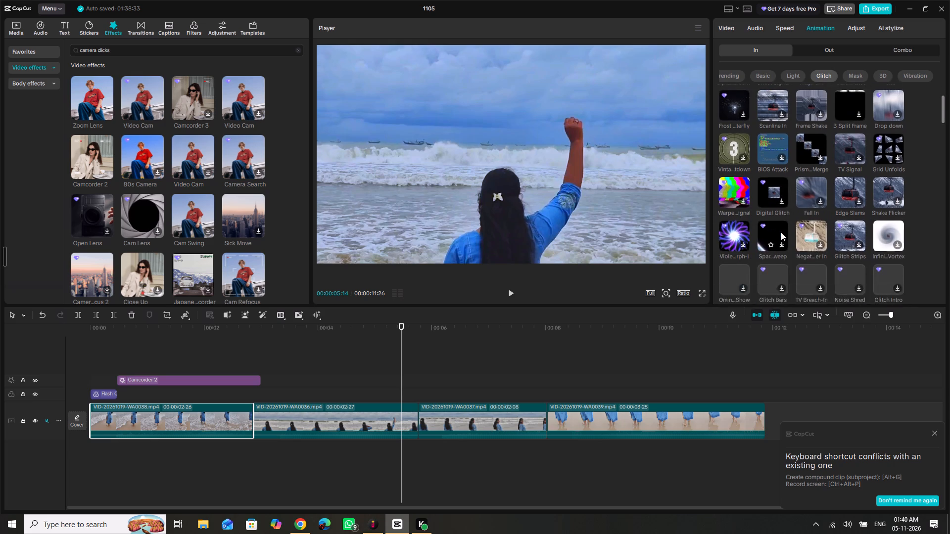
pyautogui.scroll(-1, 781, 232)
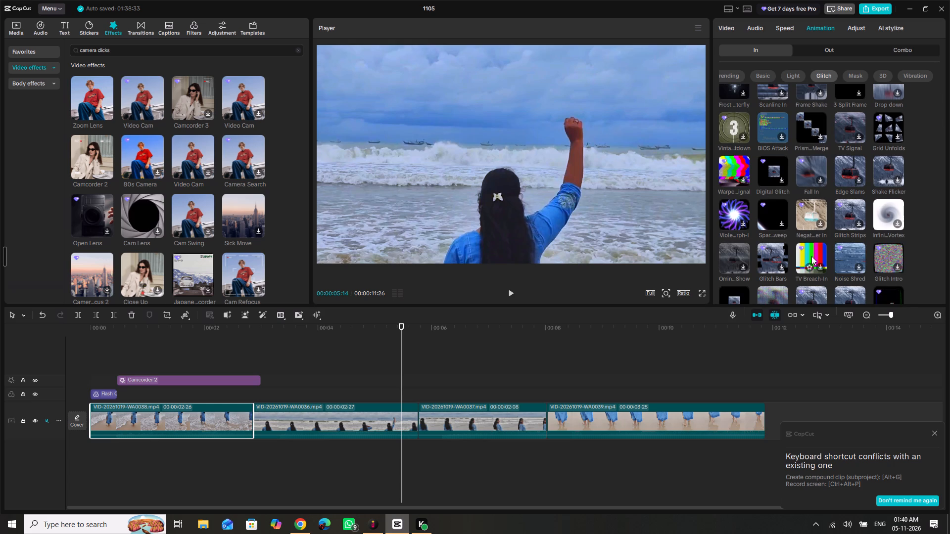
pyautogui.scroll(-4, 811, 256)
pyautogui.scroll(1, 811, 256)
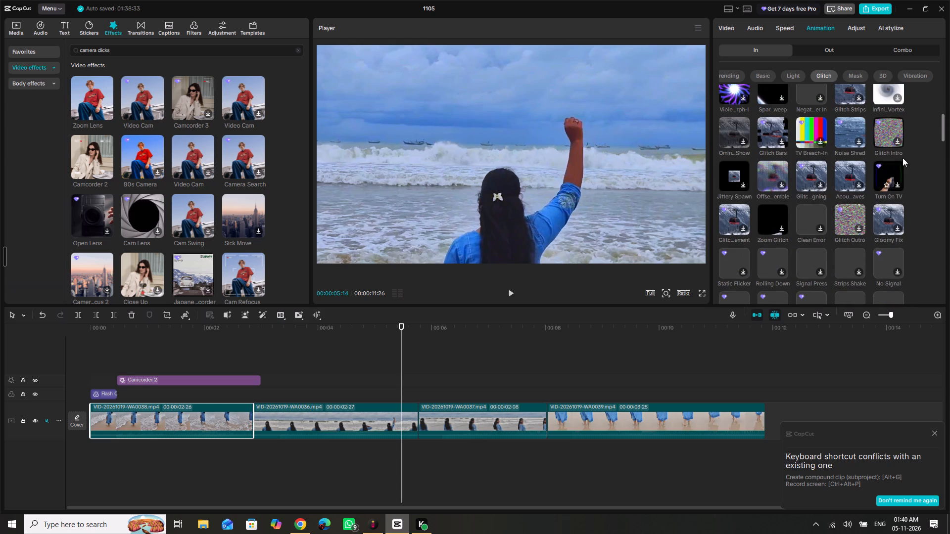
pyautogui.scroll(-2, 808, 263)
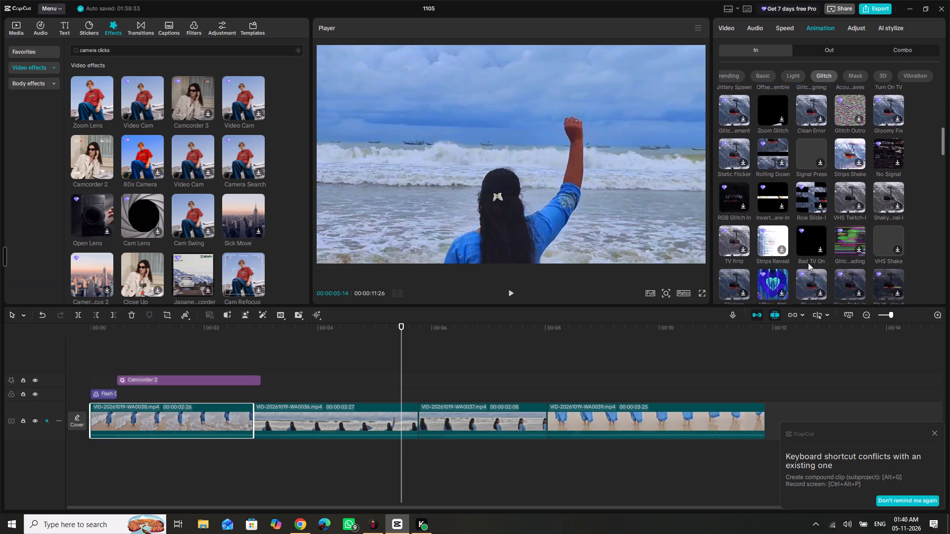
pyautogui.scroll(-4, 808, 263)
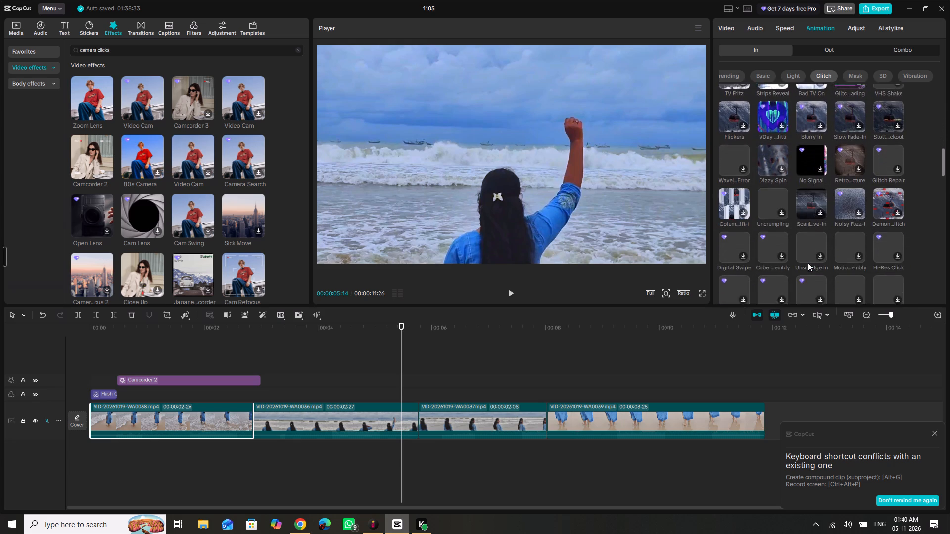
pyautogui.scroll(-7, 808, 263)
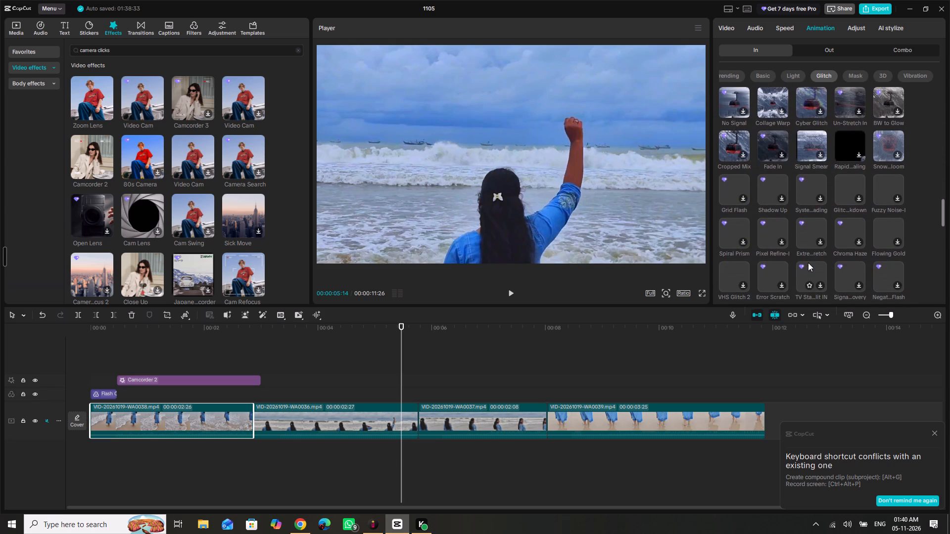
pyautogui.scroll(-1, 808, 263)
pyautogui.scroll(1, 808, 263)
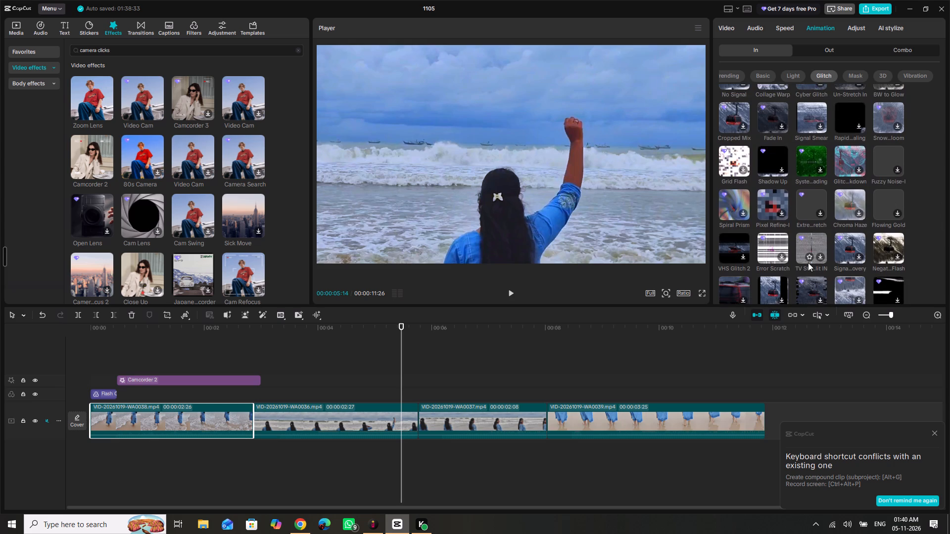
pyautogui.scroll(-2, 808, 263)
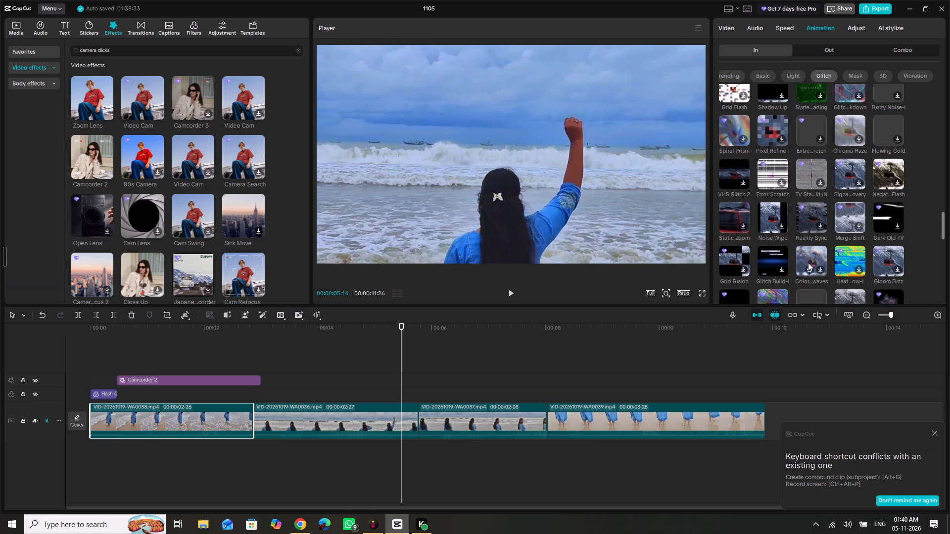
pyautogui.scroll(-2, 808, 263)
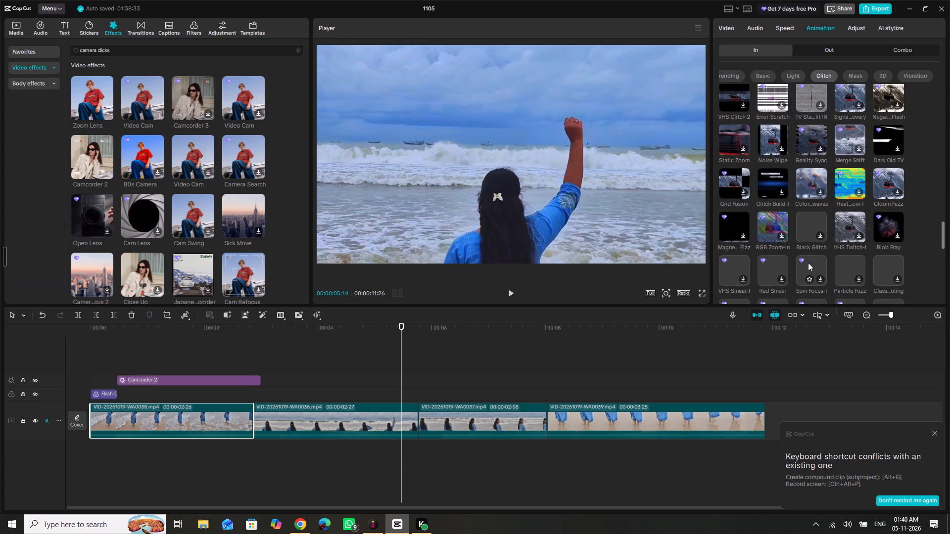
pyautogui.scroll(-1, 808, 263)
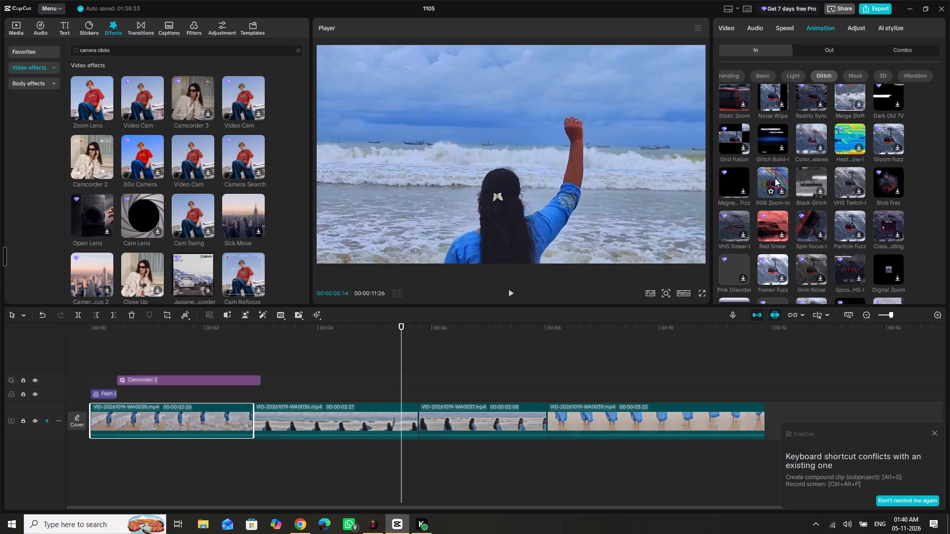
pyautogui.scroll(-3, 775, 178)
pyautogui.scroll(3, 775, 178)
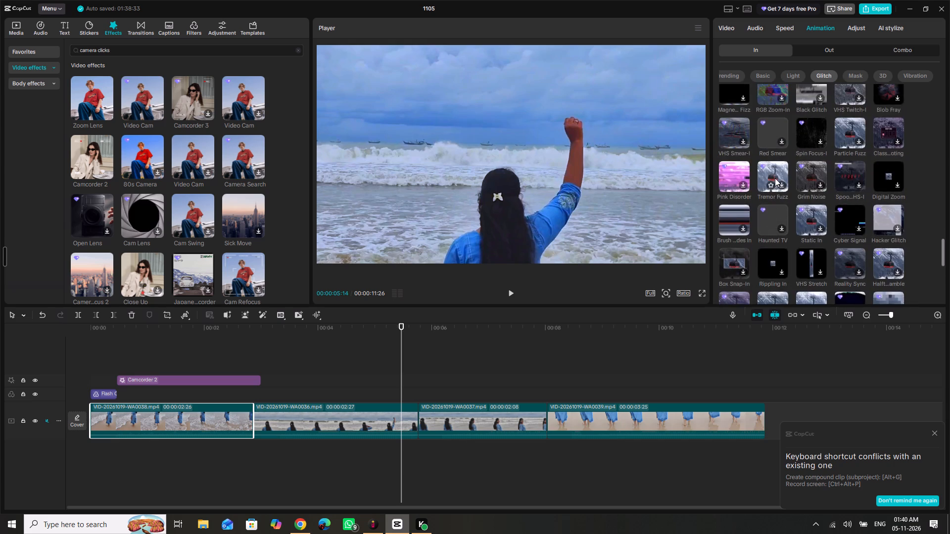
pyautogui.scroll(2, 775, 178)
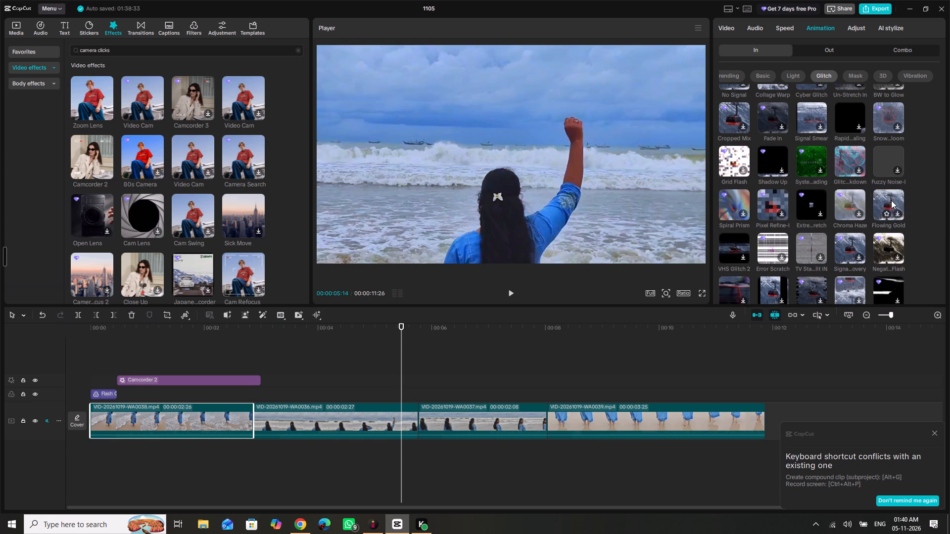
# Apply the Flowing Gold In animation to the first clip and set its duration to 2.0 s.
pyautogui.click(891, 200)
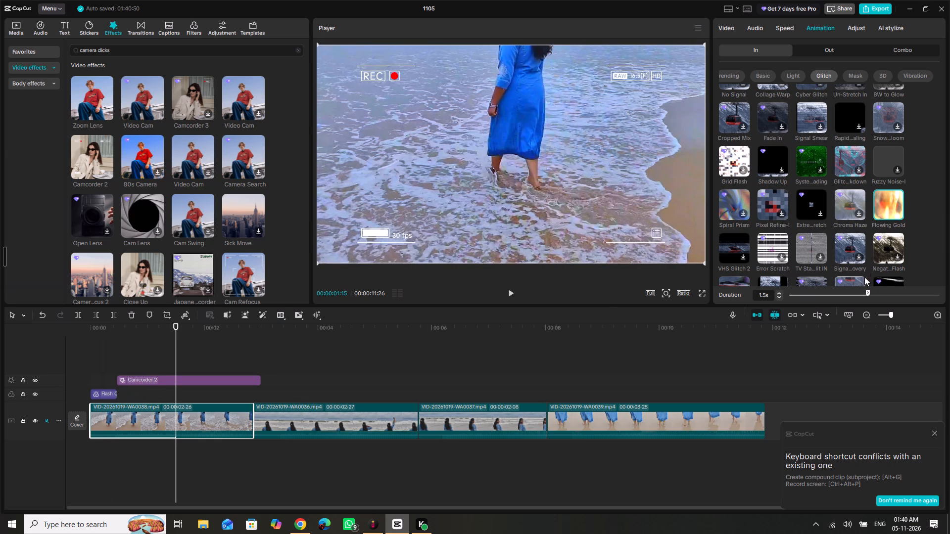
pyautogui.moveTo(868, 291); pyautogui.dragTo(929, 299)
pyautogui.moveTo(929, 299); pyautogui.dragTo(949, 300)
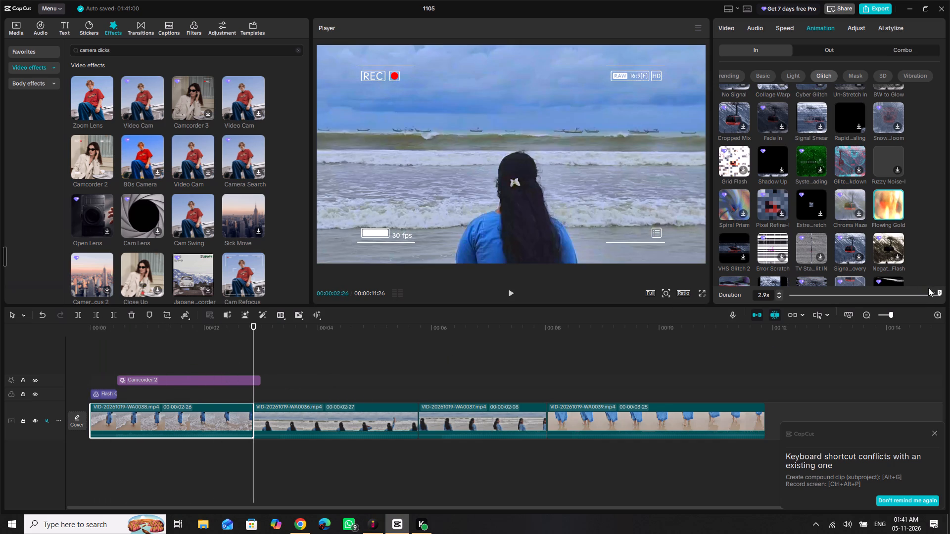
pyautogui.click(927, 295)
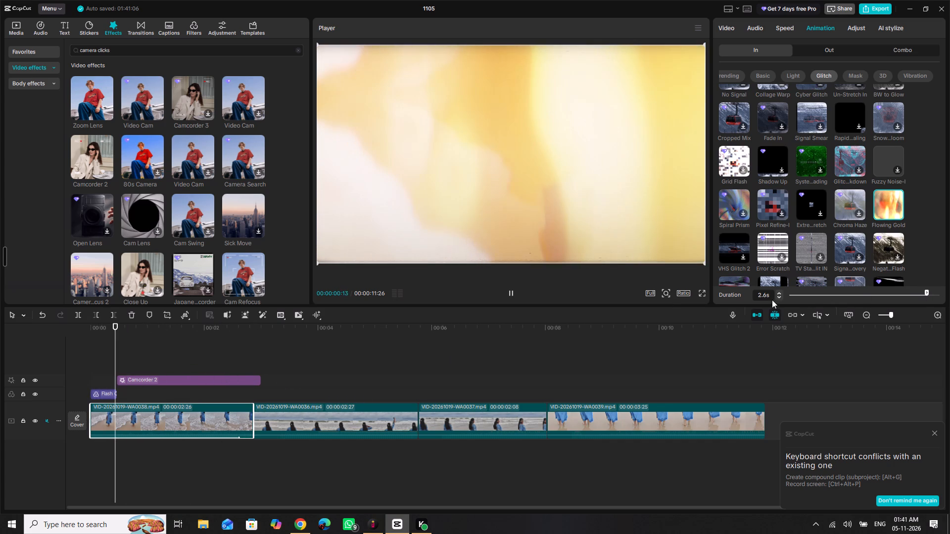
pyautogui.click(764, 294)
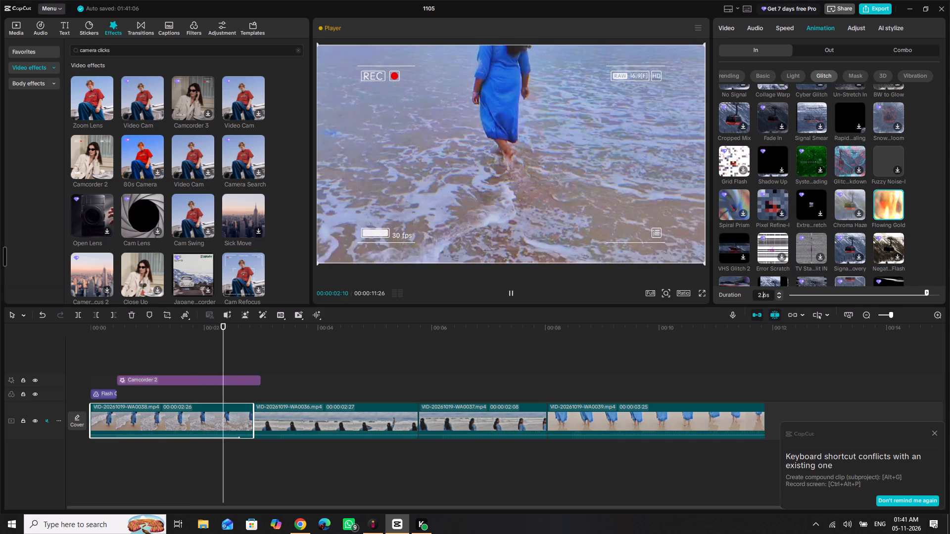
pyautogui.press('Delete')
pyautogui.press('Return')
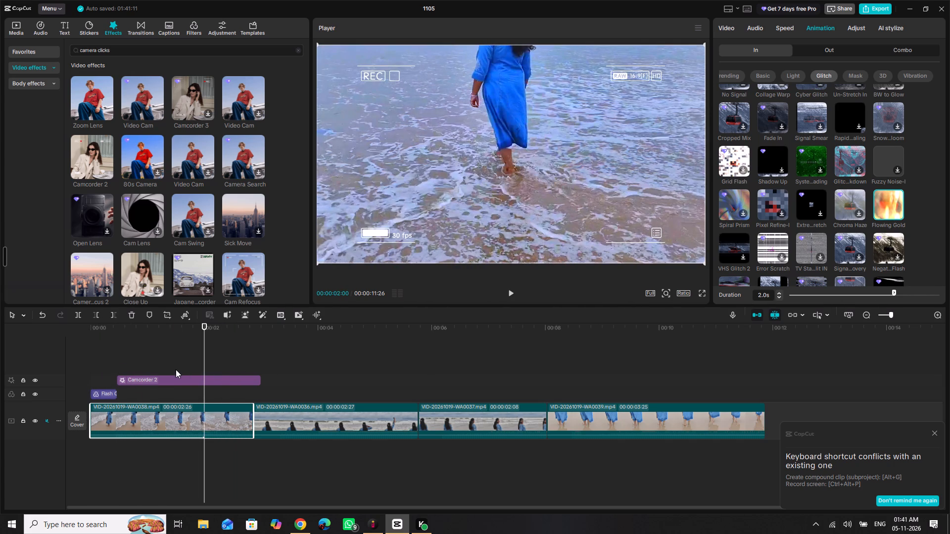
# Play the timeline from the start to preview the Flowing Gold opening.
pyautogui.moveTo(151, 327); pyautogui.dragTo(180, 379)
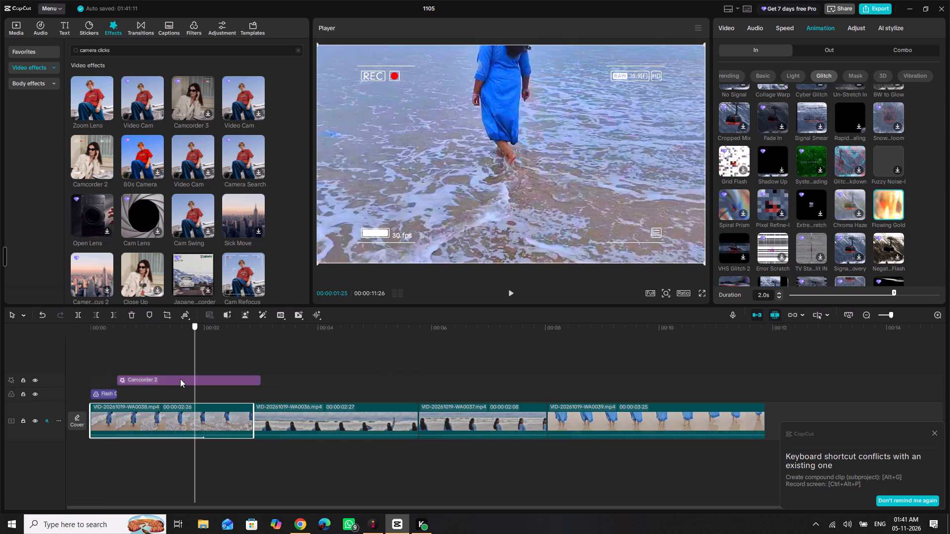
pyautogui.moveTo(180, 379); pyautogui.dragTo(216, 389)
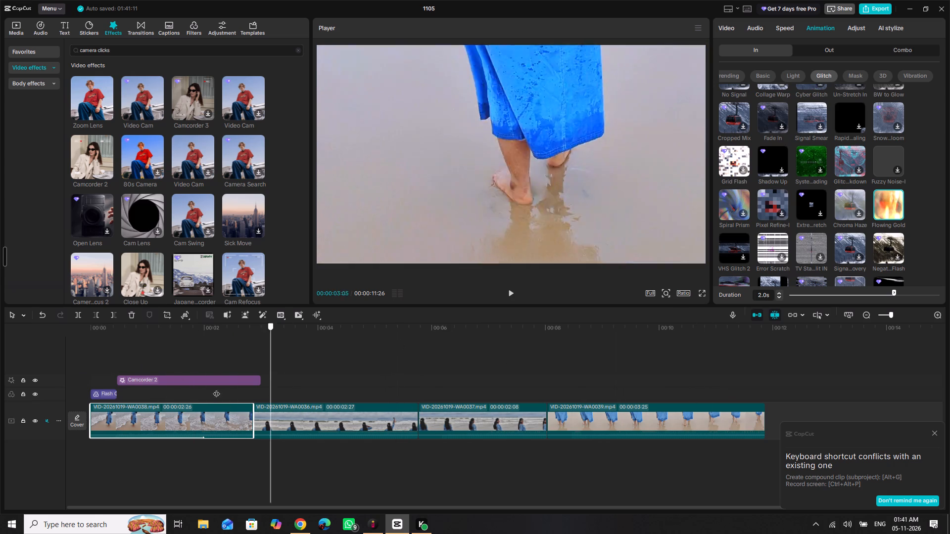
pyautogui.moveTo(216, 389); pyautogui.dragTo(56, 417)
pyautogui.press('space')
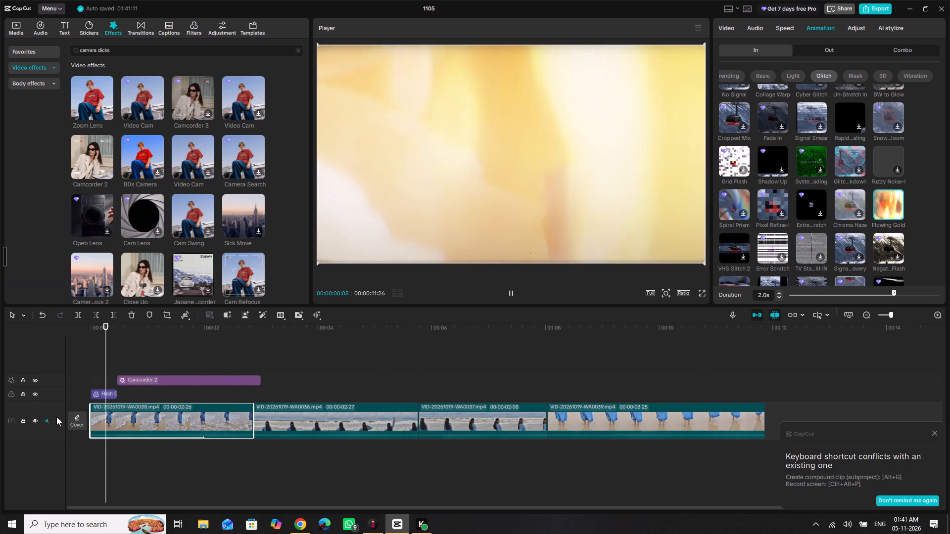
pyautogui.press('Tab')
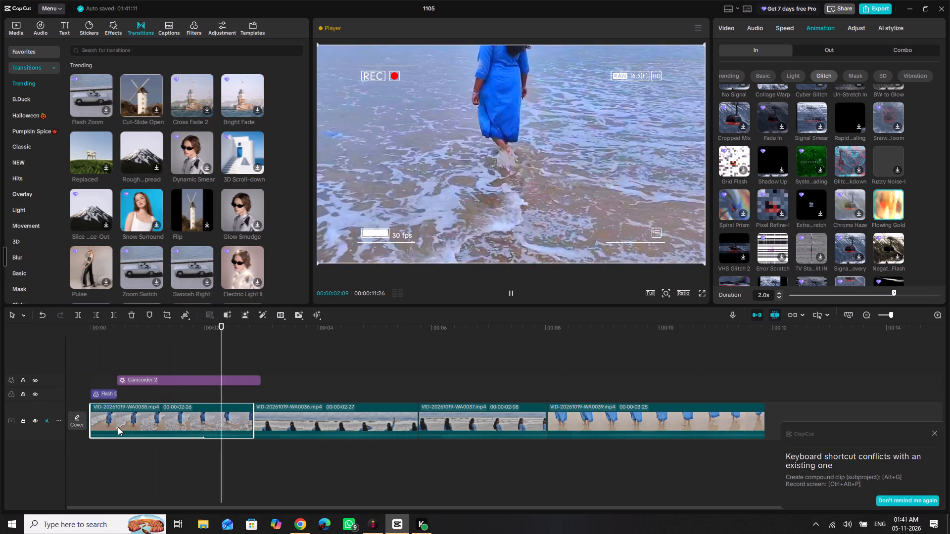
# Delete the Camcorder 2 effect from the timeline.
pyautogui.click(185, 380)
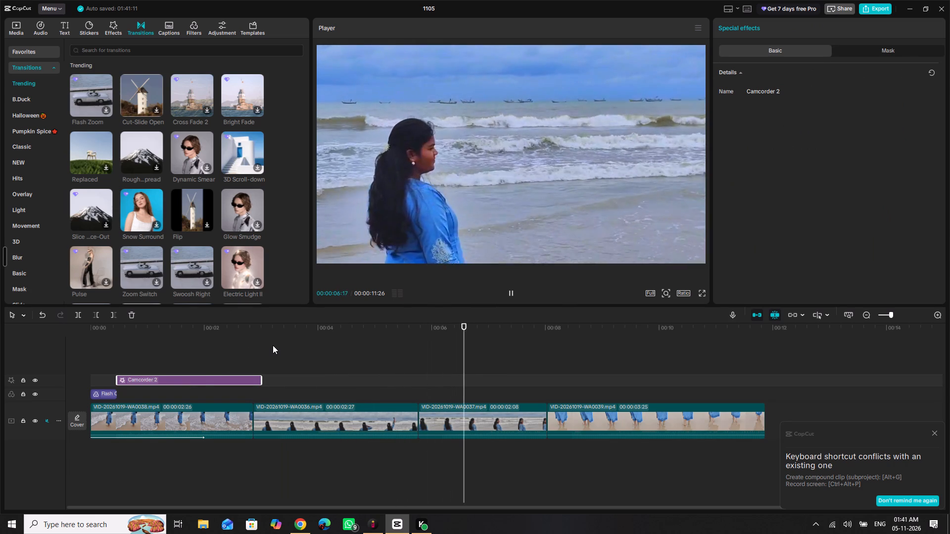
pyautogui.click(254, 328)
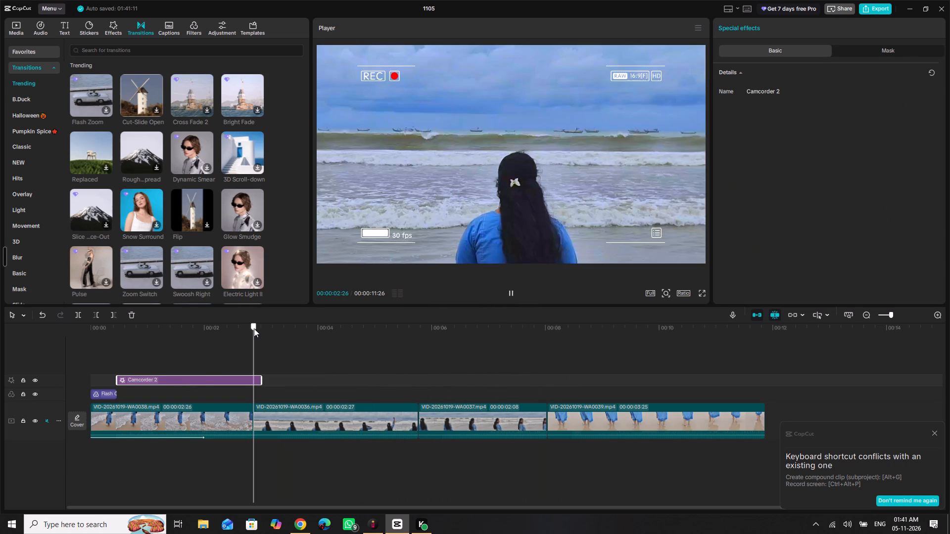
pyautogui.press('Delete')
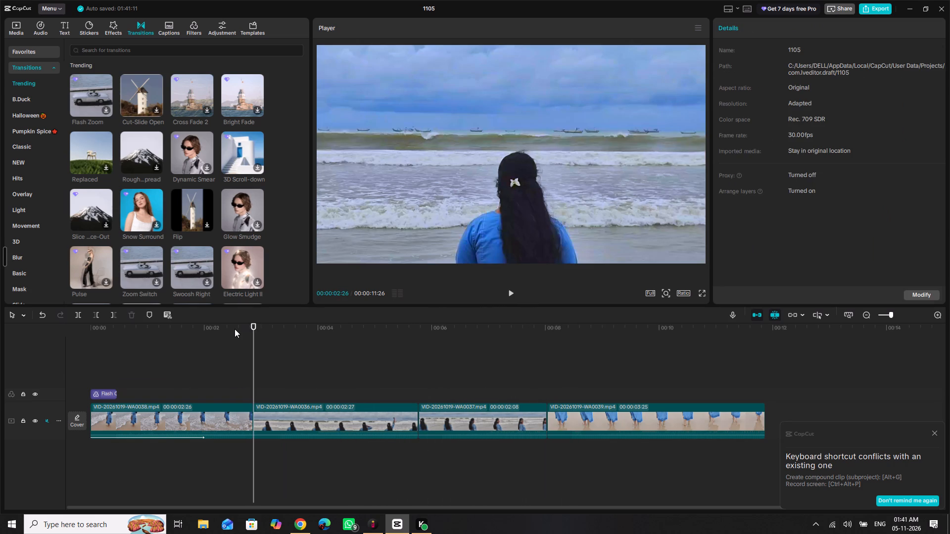
# Replay the opening from the timeline's start and stop near the end of the first clip.
pyautogui.click(103, 329)
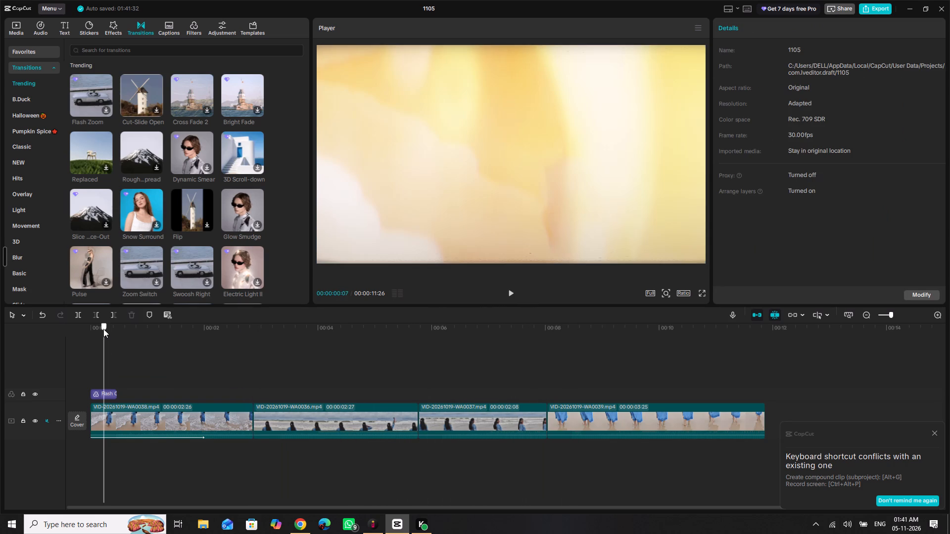
pyautogui.press('space')
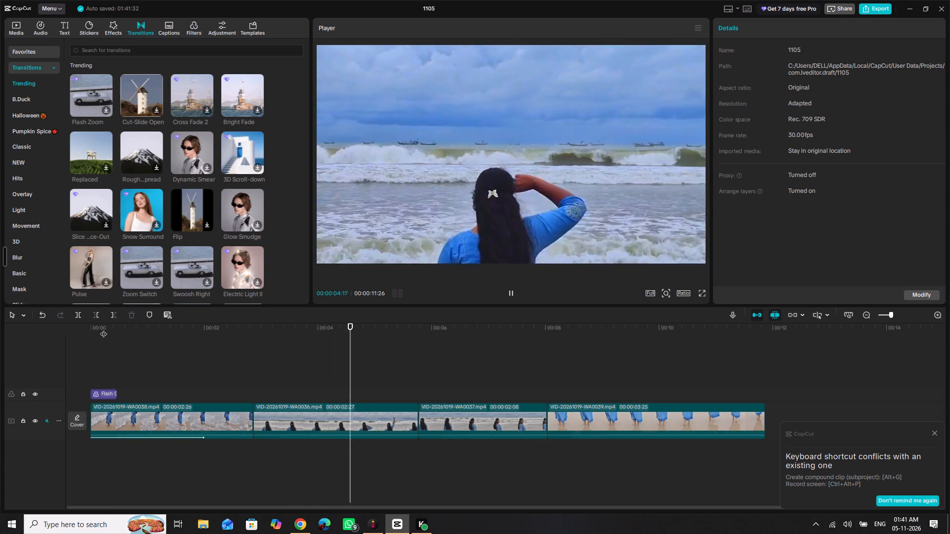
pyautogui.press('space')
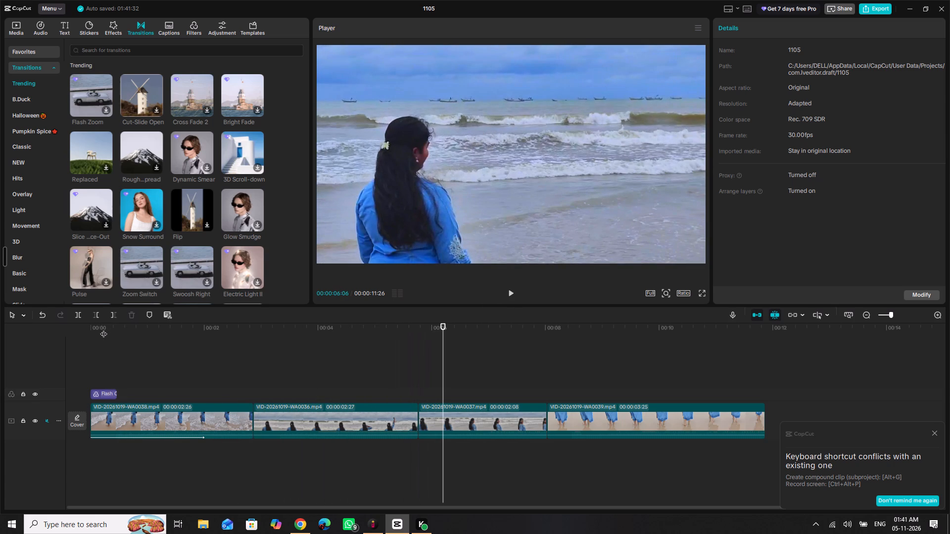
pyautogui.moveTo(181, 334); pyautogui.dragTo(62, 338)
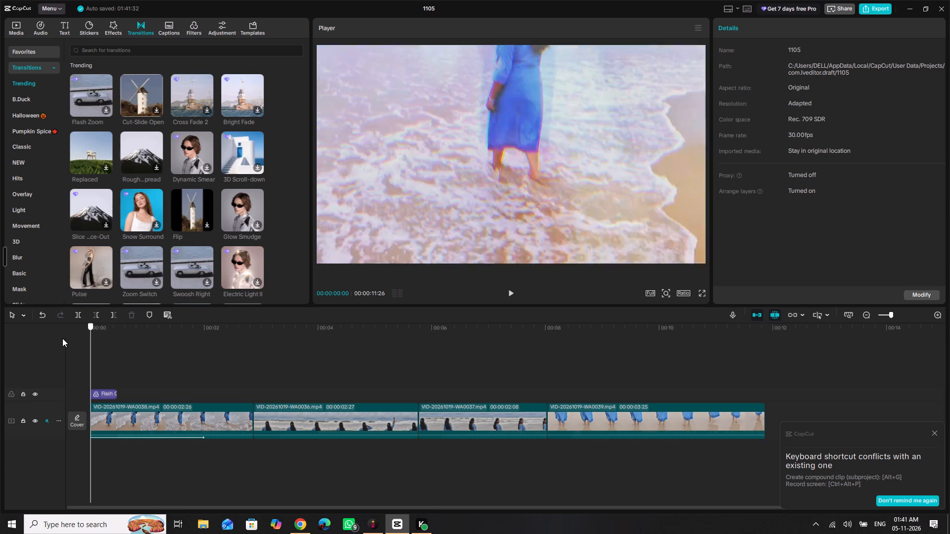
pyautogui.moveTo(62, 338); pyautogui.dragTo(61, 338)
pyautogui.press('space')
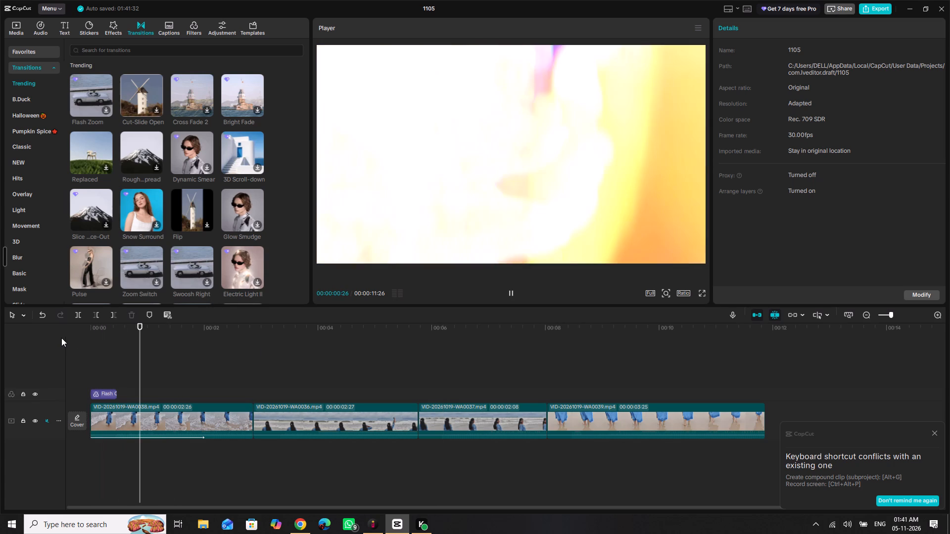
pyautogui.press('space')
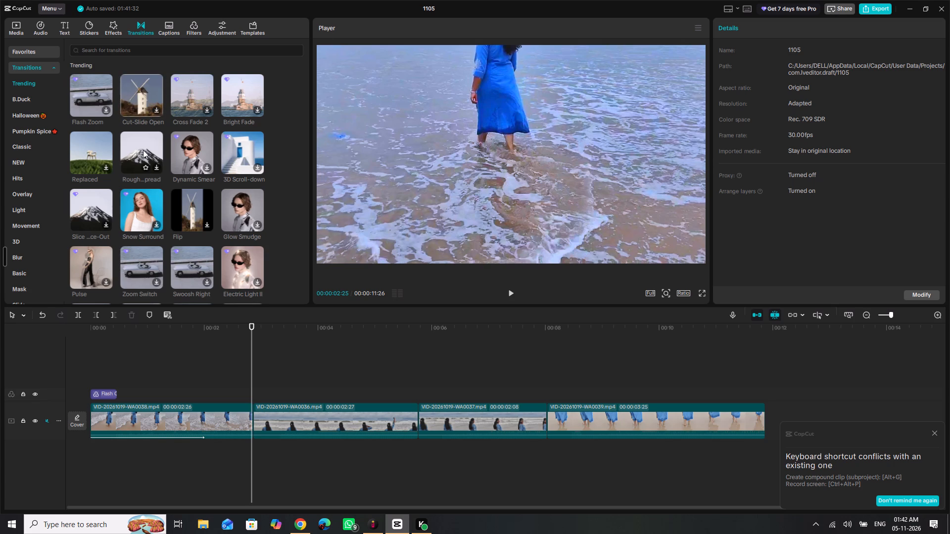
# Browse the Trending, Classic, NEW, Blur and Glitch transition categories for a transition suited to the beach clips.
pyautogui.scroll(-4, 142, 153)
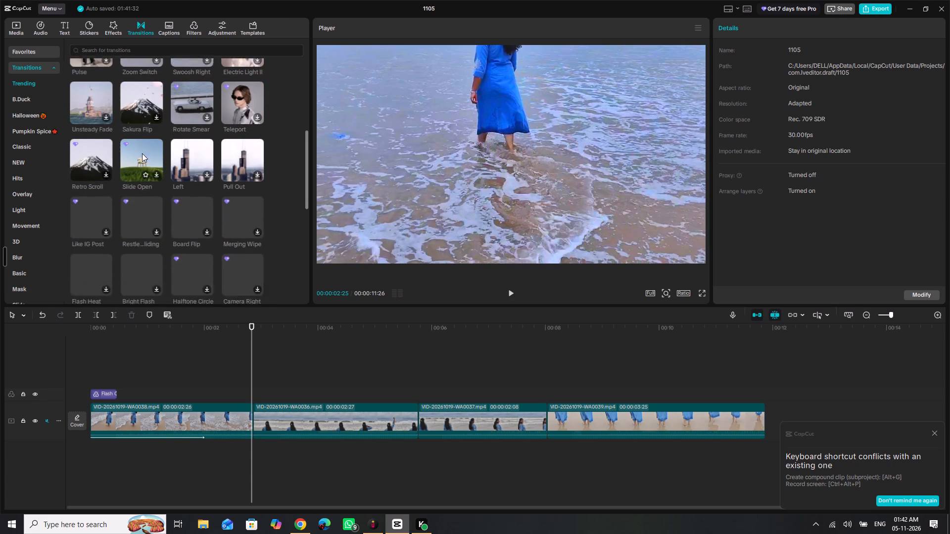
pyautogui.scroll(-5, 142, 153)
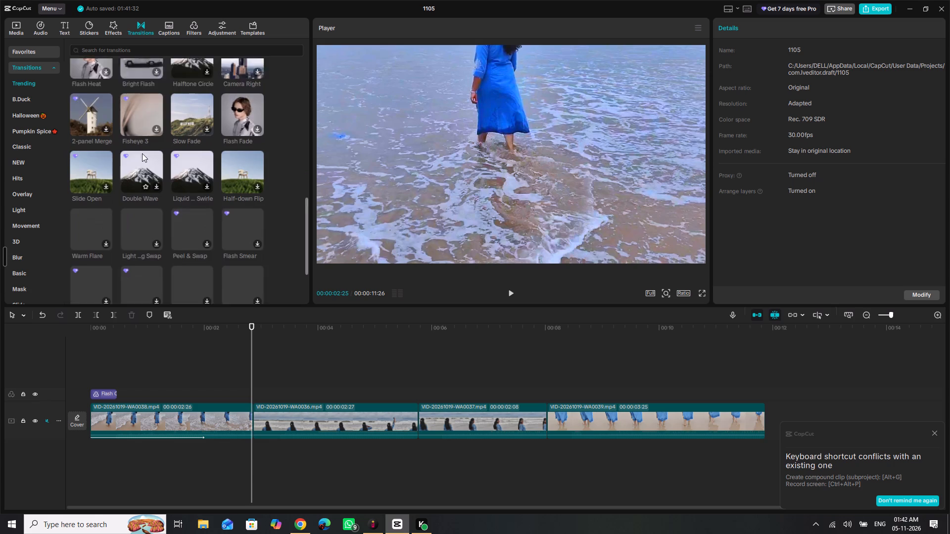
pyautogui.scroll(-5, 142, 153)
pyautogui.scroll(3, 142, 153)
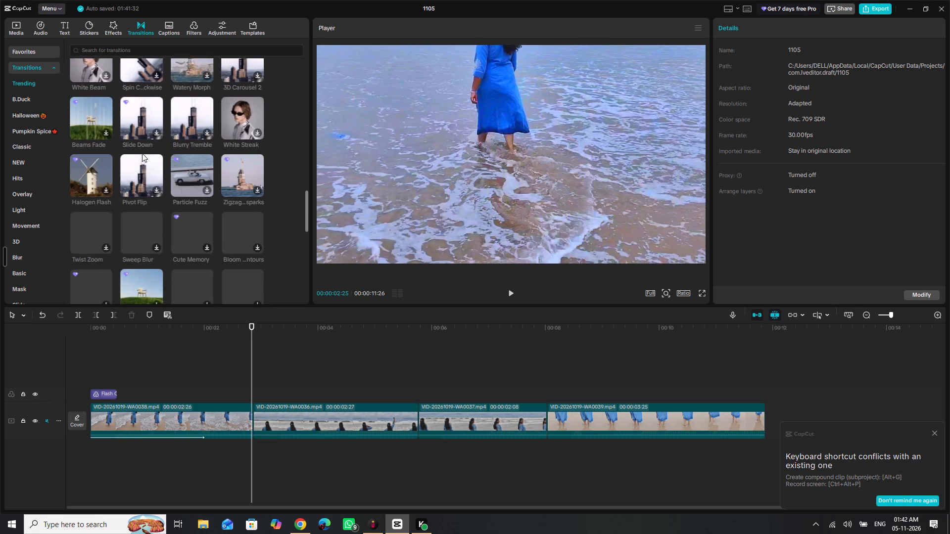
pyautogui.scroll(15, 142, 153)
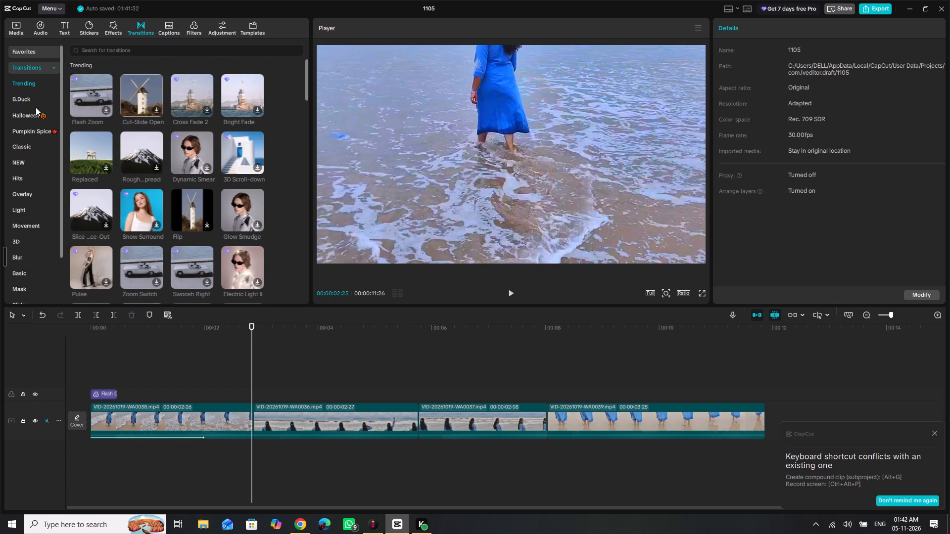
pyautogui.click(25, 145)
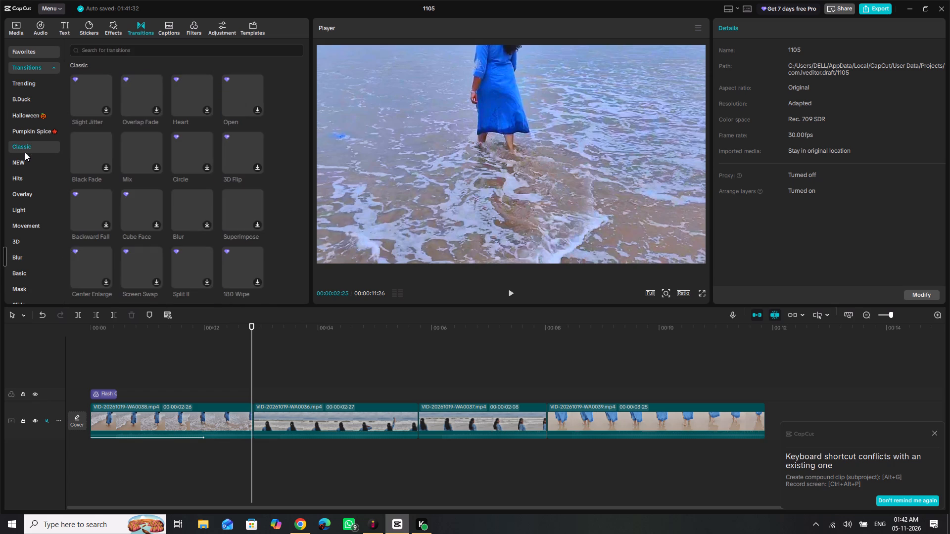
pyautogui.click(38, 158)
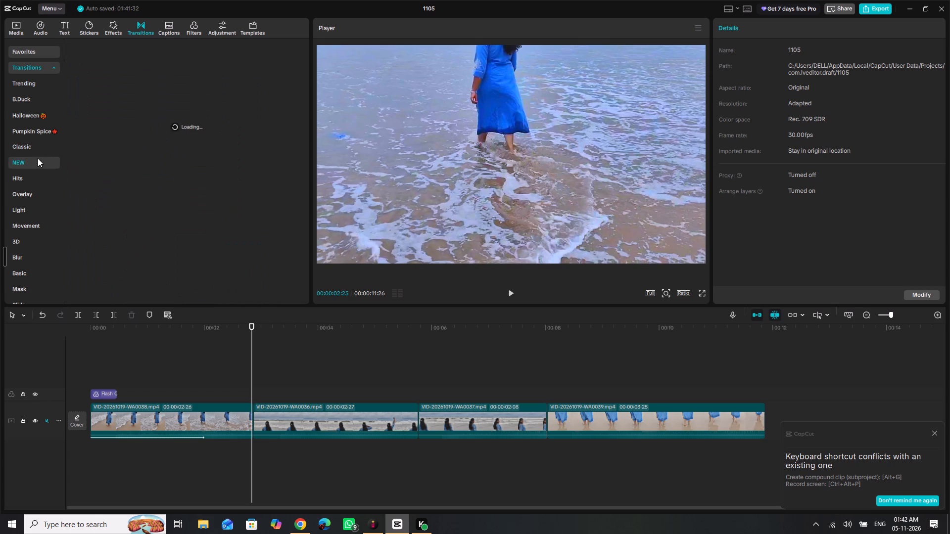
pyautogui.scroll(-3, 38, 158)
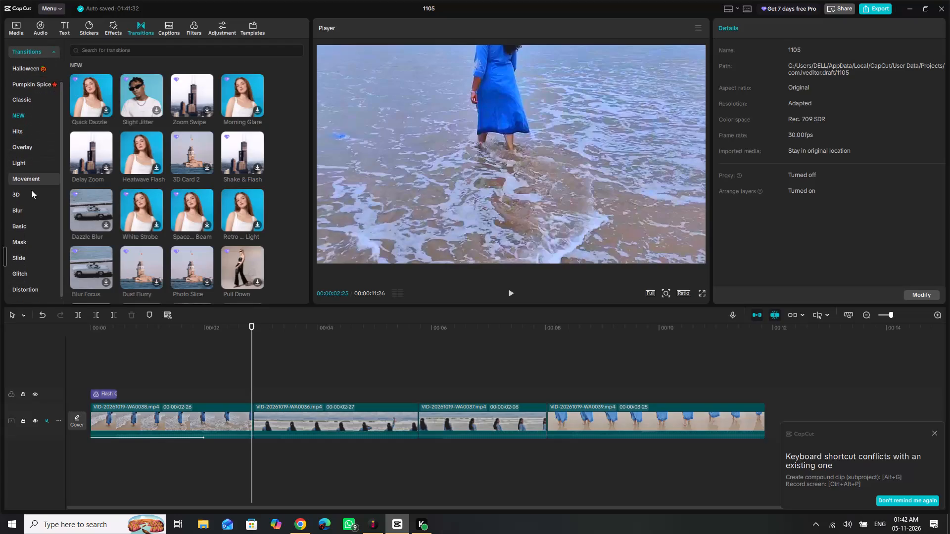
pyautogui.click(31, 212)
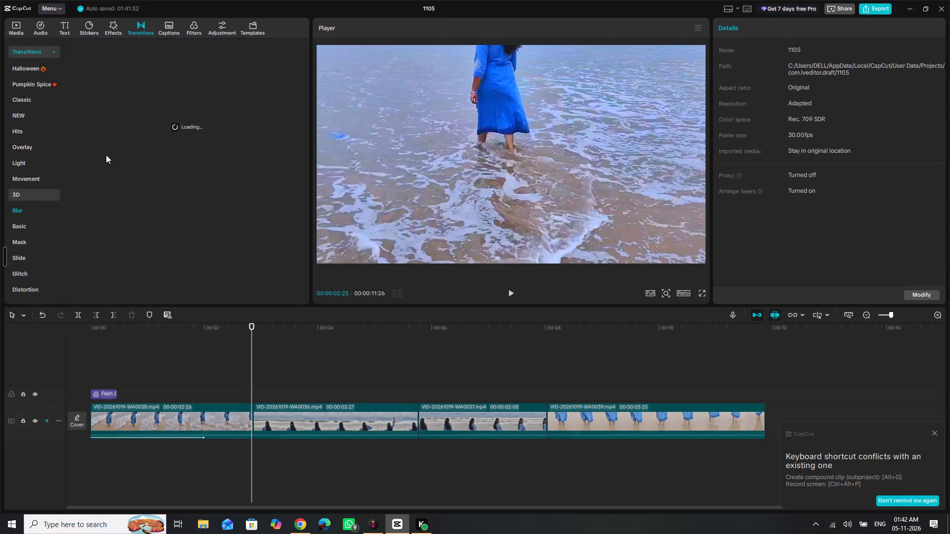
pyautogui.scroll(-4, 155, 166)
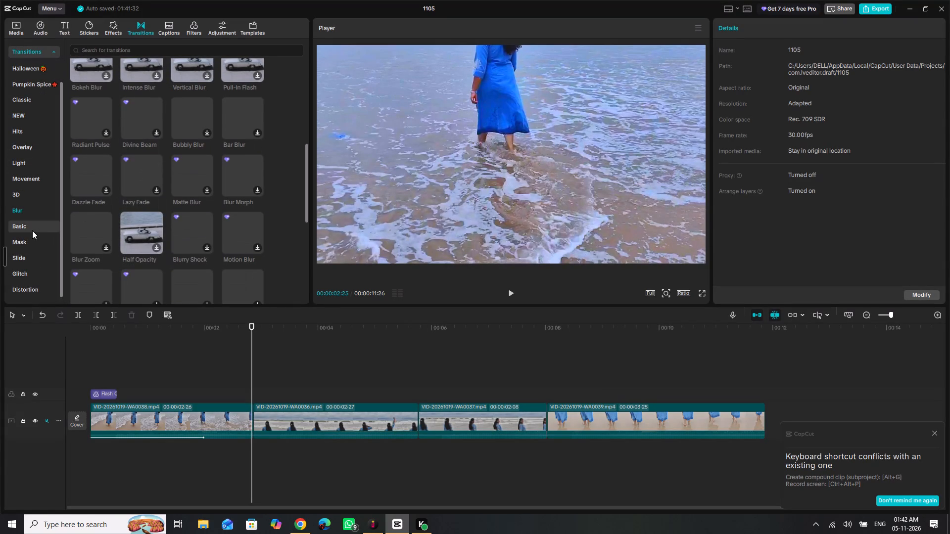
pyautogui.click(32, 271)
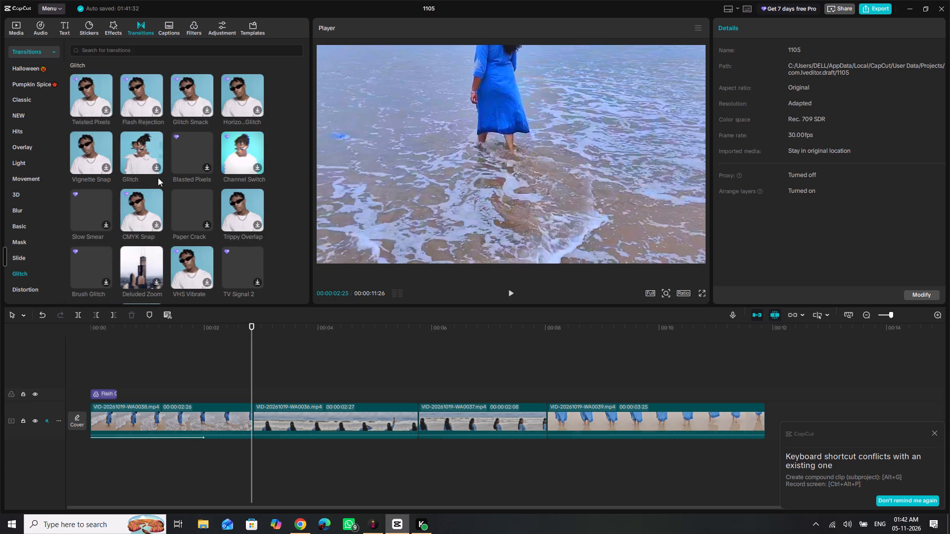
pyautogui.scroll(-4, 179, 170)
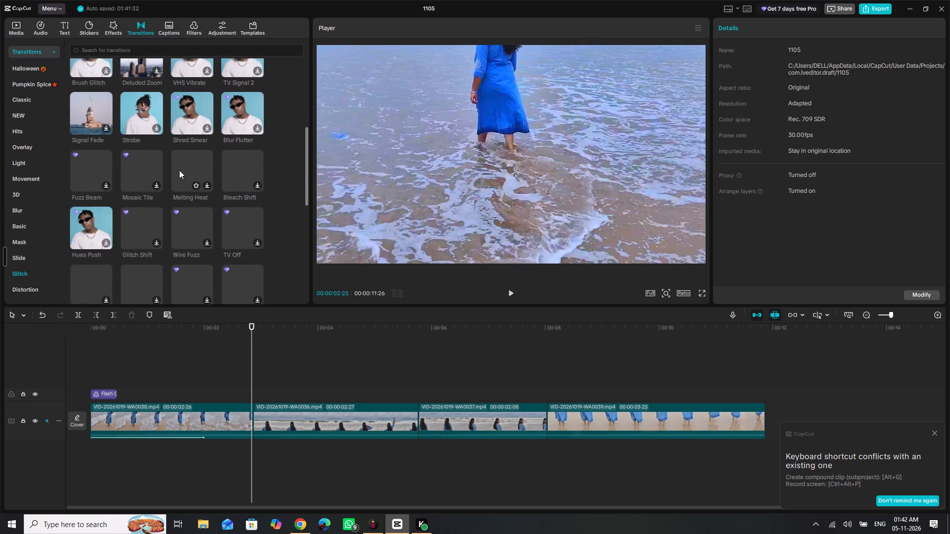
pyautogui.scroll(-1, 179, 170)
pyautogui.scroll(2, 179, 170)
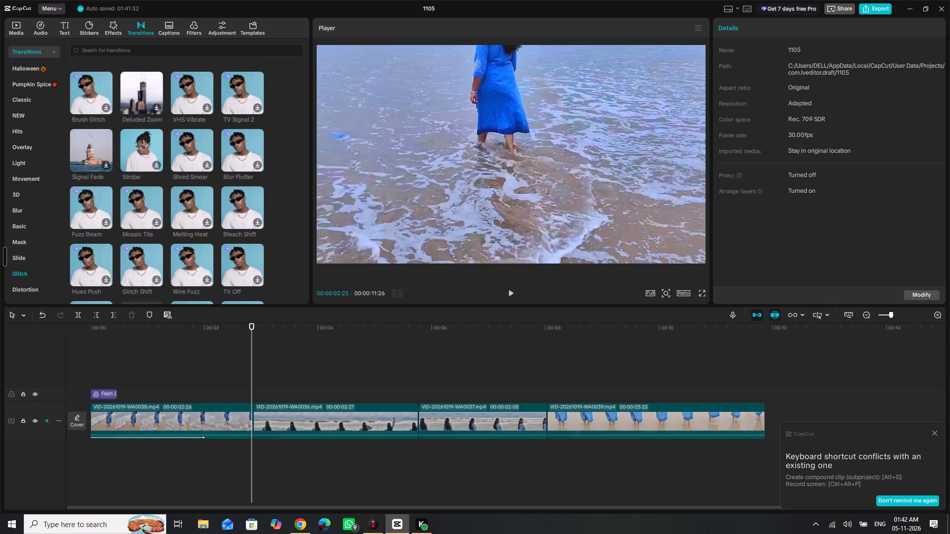
# Search the transitions for "sun light" and pick Sunglare Down to download it.
pyautogui.click(196, 50)
pyautogui.write('sun light')
pyautogui.press('Return')
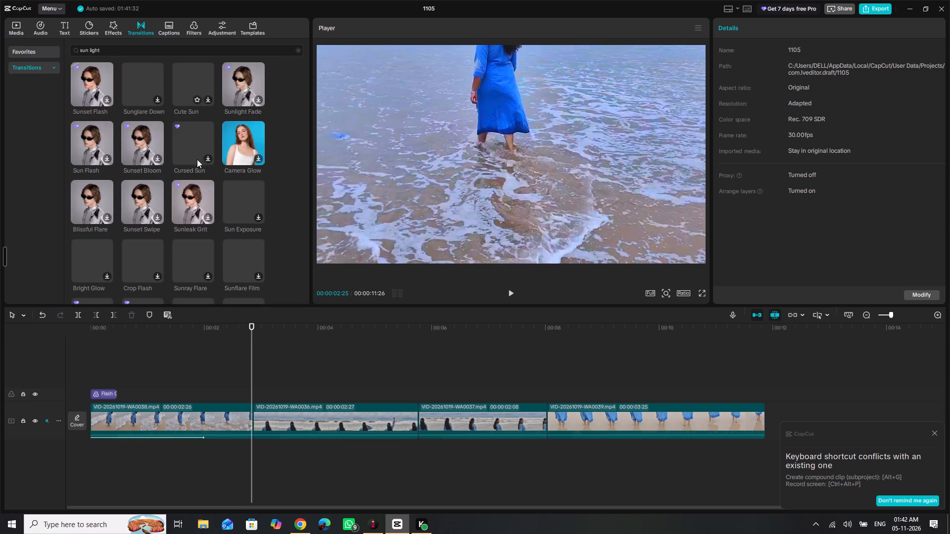
pyautogui.click(142, 85)
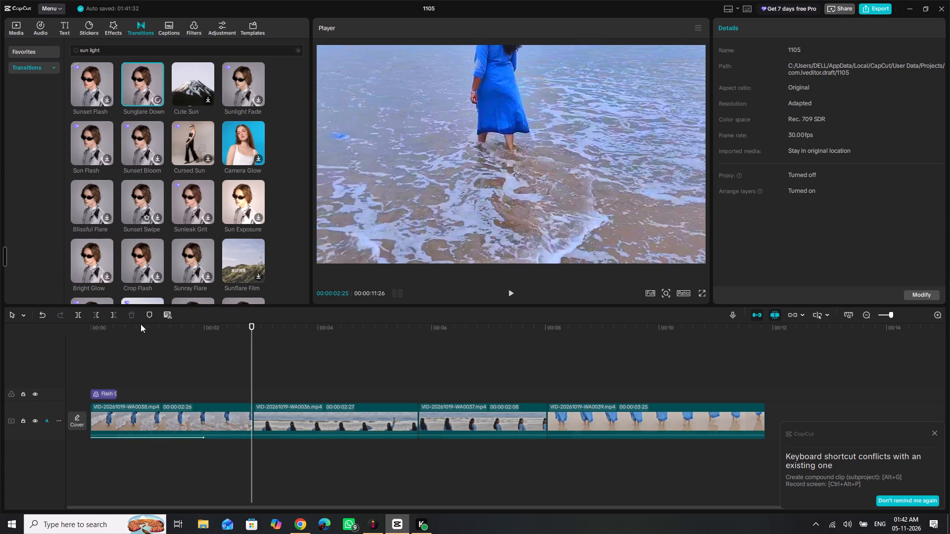
# Play from near the timeline's start through the cut between the first and second clips.
pyautogui.click(101, 328)
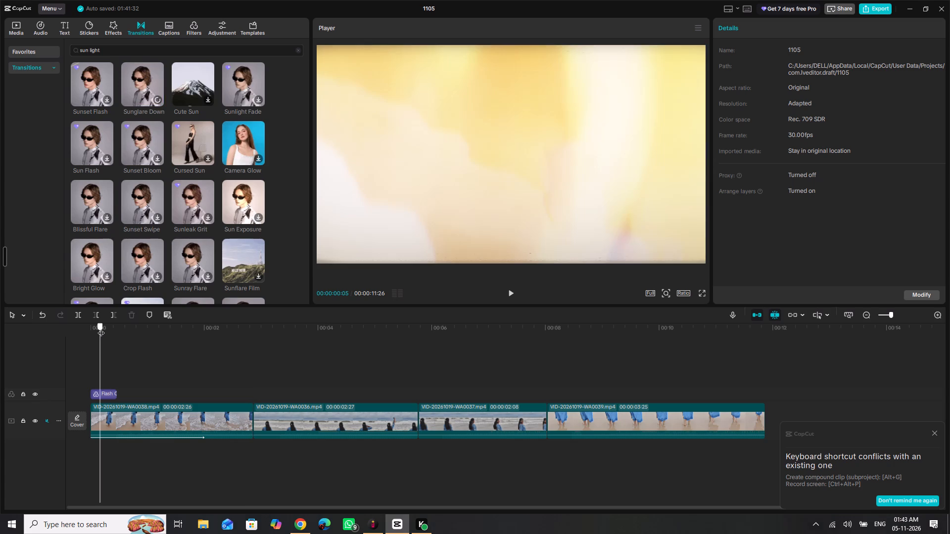
pyautogui.press('space')
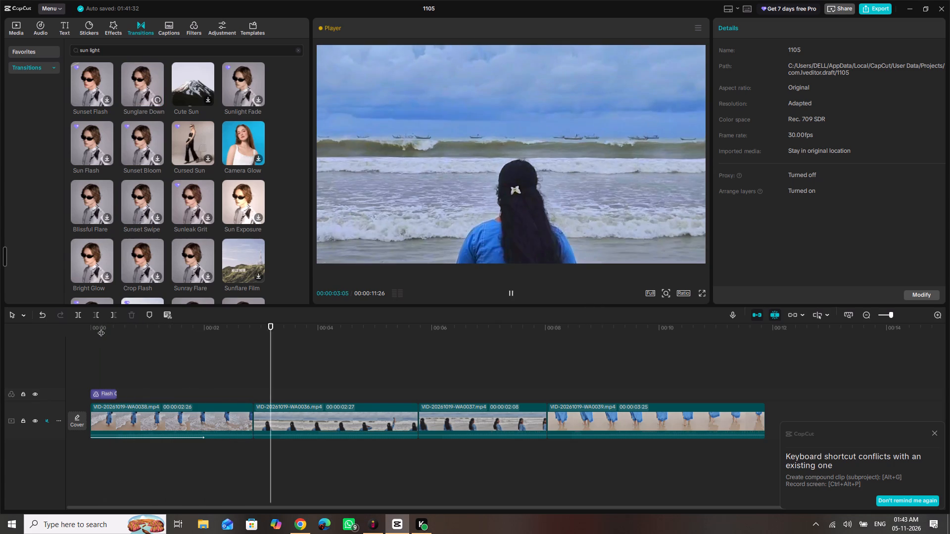
pyautogui.press('space')
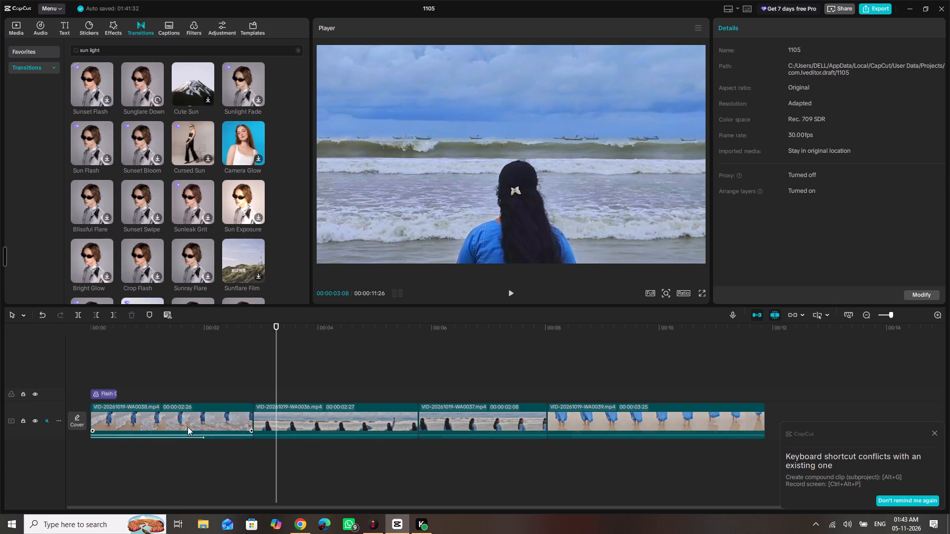
# Remove the Flowing Gold In animation from the first clip by setting it to None.
pyautogui.click(225, 413)
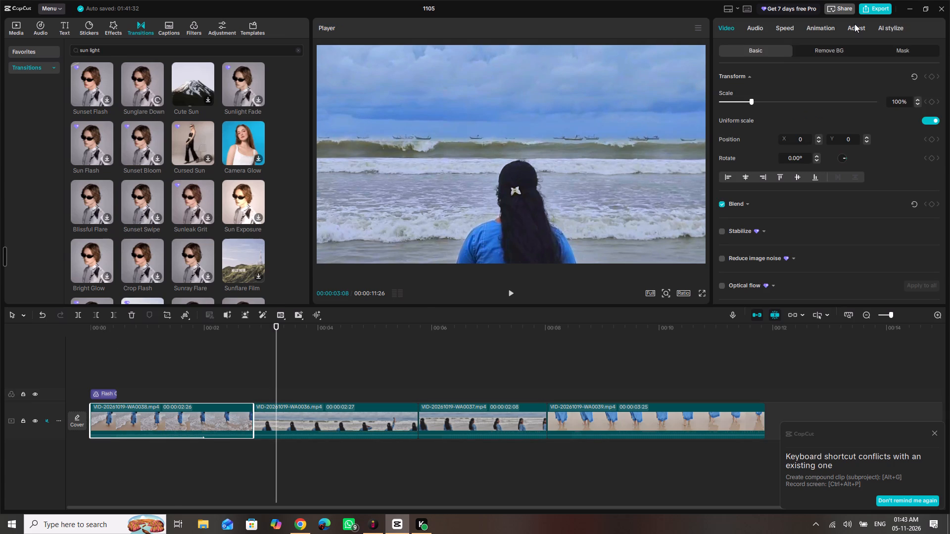
pyautogui.click(855, 24)
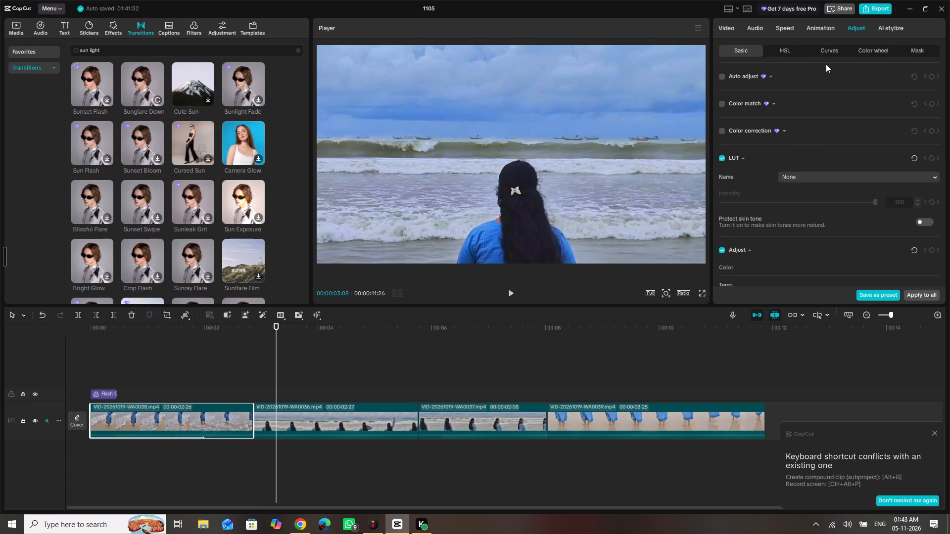
pyautogui.click(825, 26)
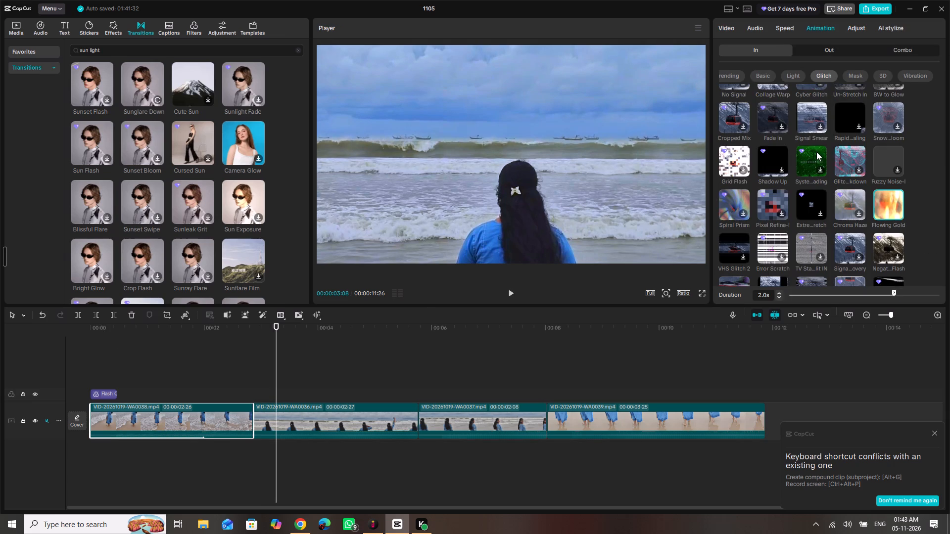
pyautogui.scroll(17, 816, 152)
pyautogui.scroll(-1, 816, 152)
pyautogui.scroll(2, 813, 243)
pyautogui.click(732, 108)
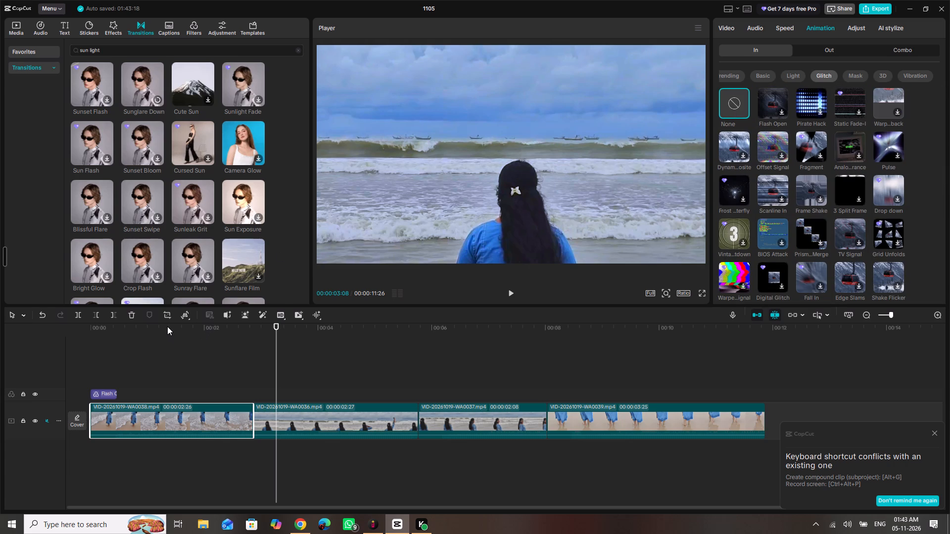
# Play the timeline from its start to check the first clip without its In animation.
pyautogui.moveTo(167, 326); pyautogui.dragTo(30, 351)
pyautogui.press('space')
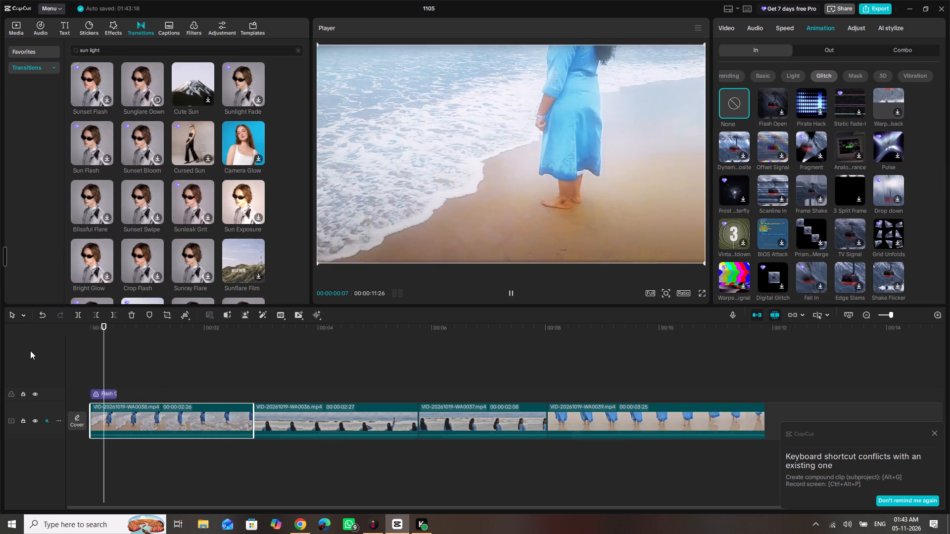
# Stop playback and delete the short Flash effect above the beginning of the first clip.
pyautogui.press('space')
pyautogui.click(101, 392)
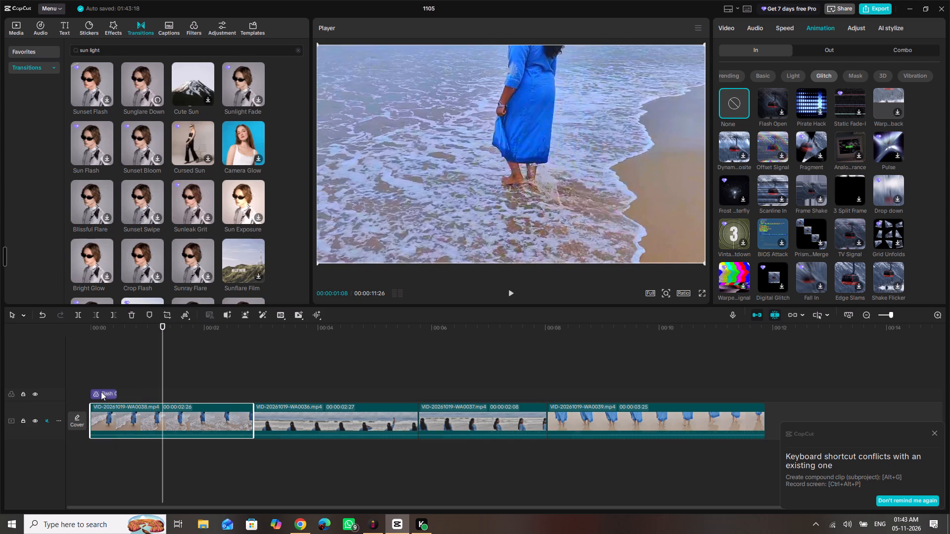
pyautogui.press('BackSpace')
pyautogui.press('Delete')
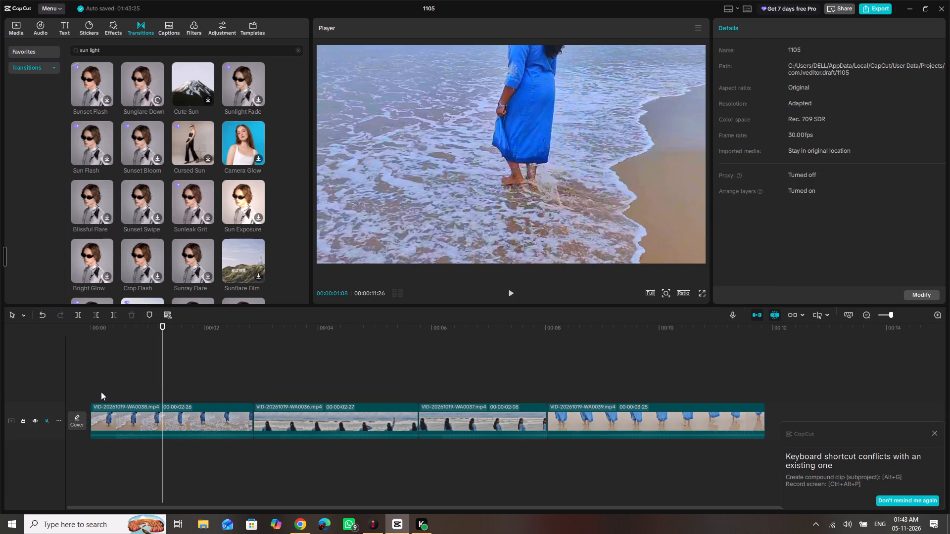
# Return the playhead to the start of the timeline.
pyautogui.moveTo(146, 327); pyautogui.dragTo(47, 338)
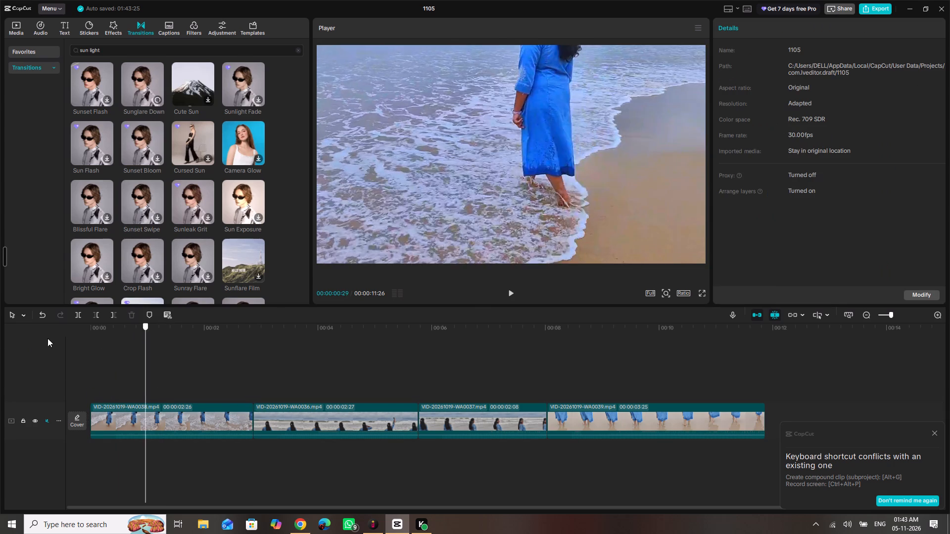
pyautogui.moveTo(47, 338); pyautogui.dragTo(0, 332)
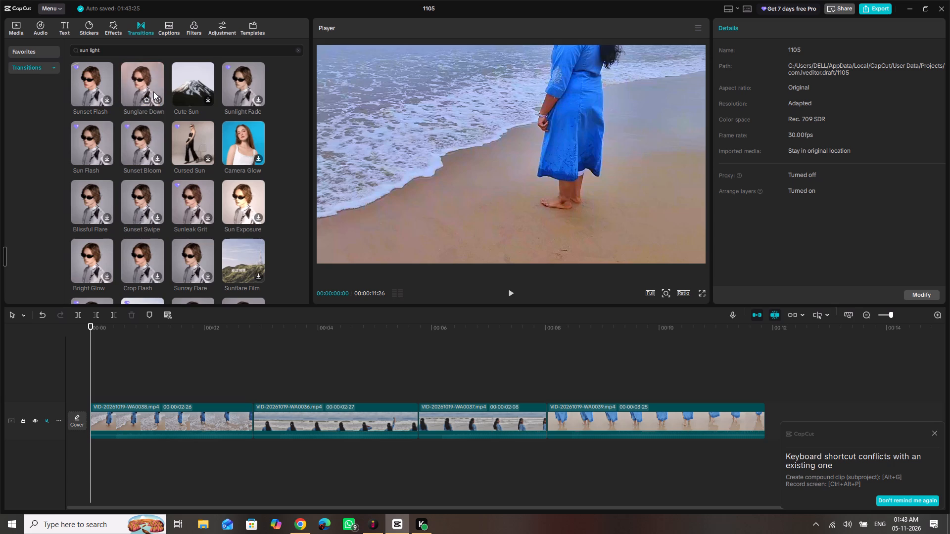
# Check the computer's Wi-Fi connection status and close the network list.
pyautogui.click(831, 529)
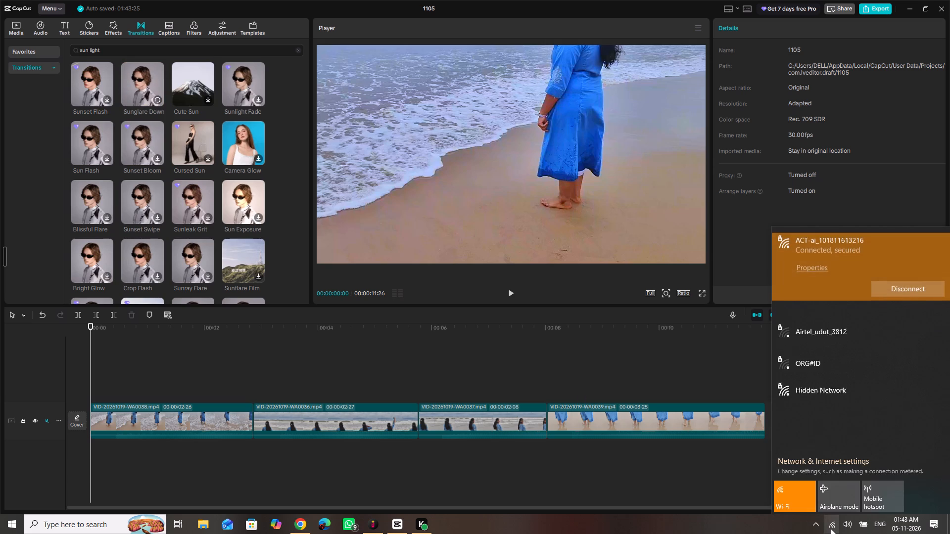
pyautogui.click(831, 529)
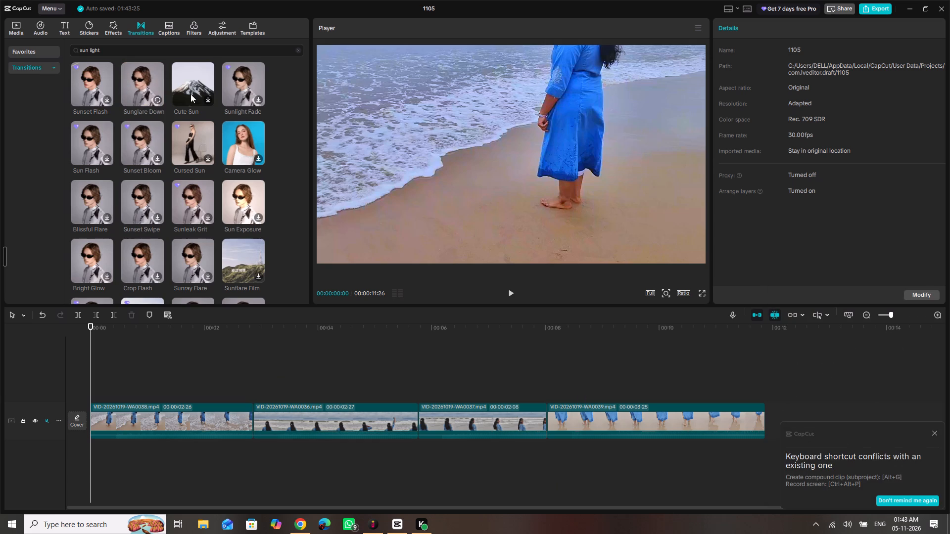
# Preview the Sunglare Down and Camera Glow transitions from the "sun light" search.
pyautogui.click(138, 78)
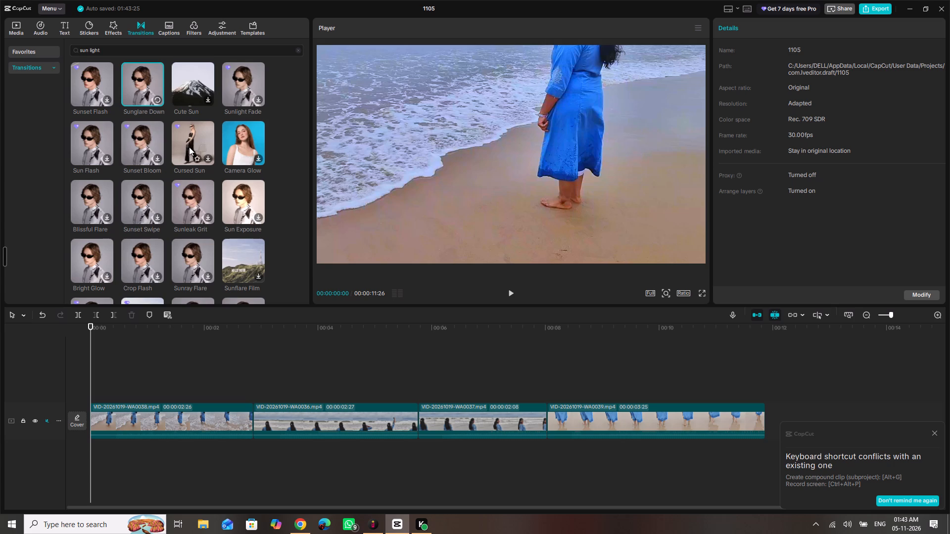
pyautogui.click(251, 138)
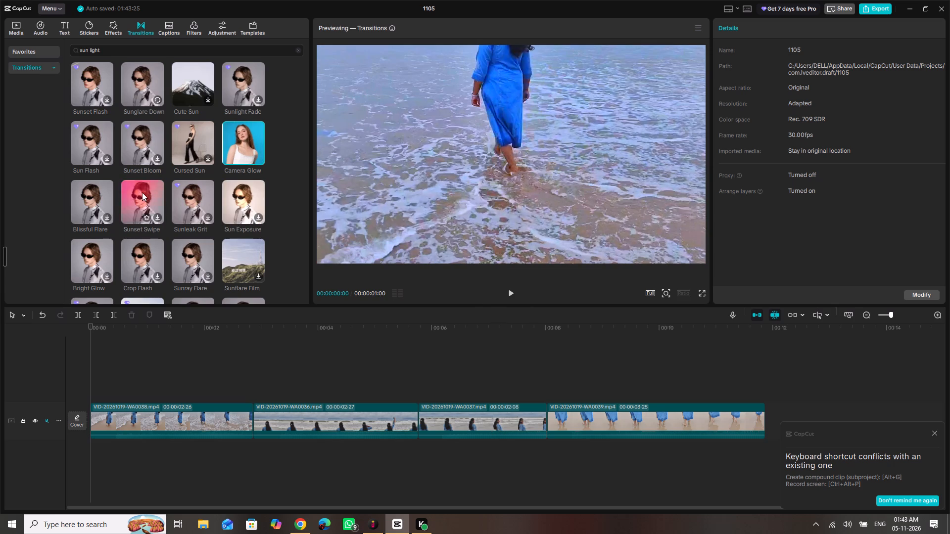
# Add the Sunset Swipe transition between the first and second clips, accepting the creation of duplicate frames.
pyautogui.click(142, 192)
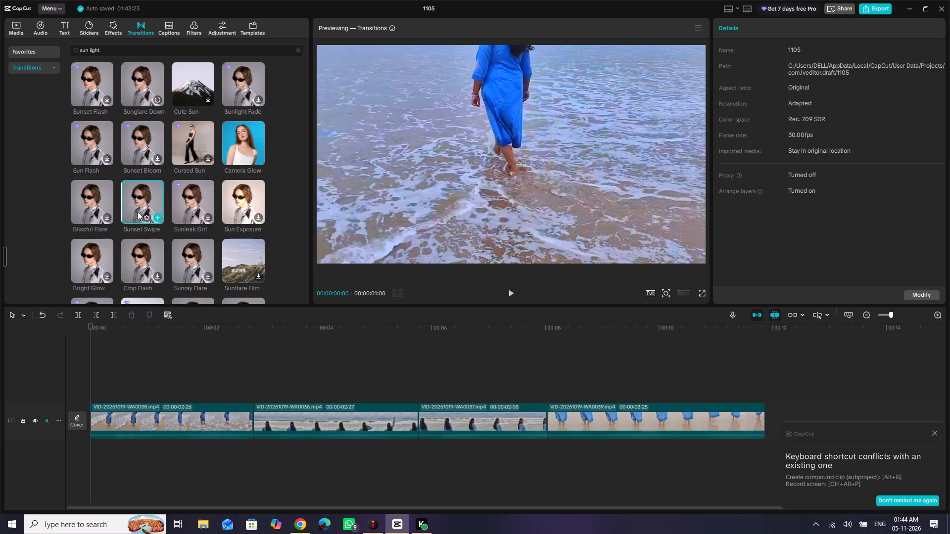
pyautogui.click(156, 213)
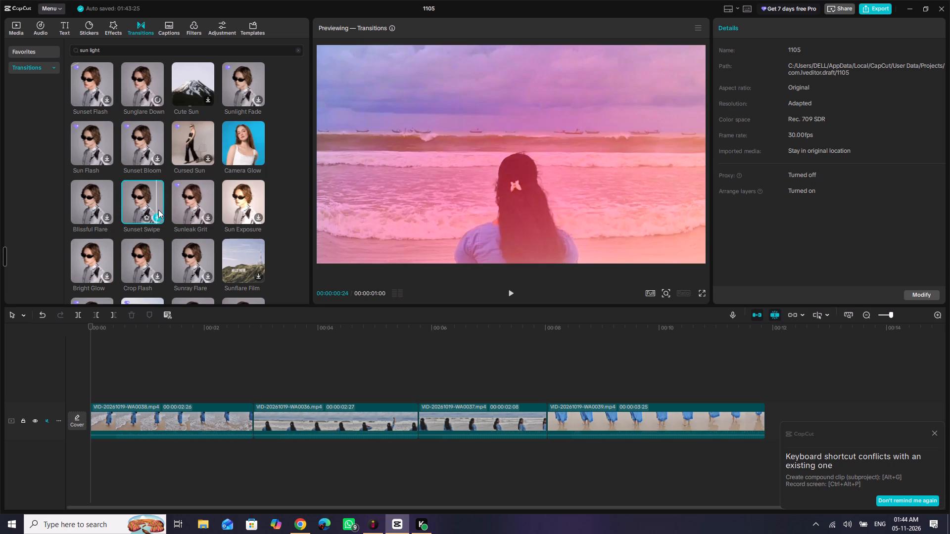
pyautogui.click(156, 219)
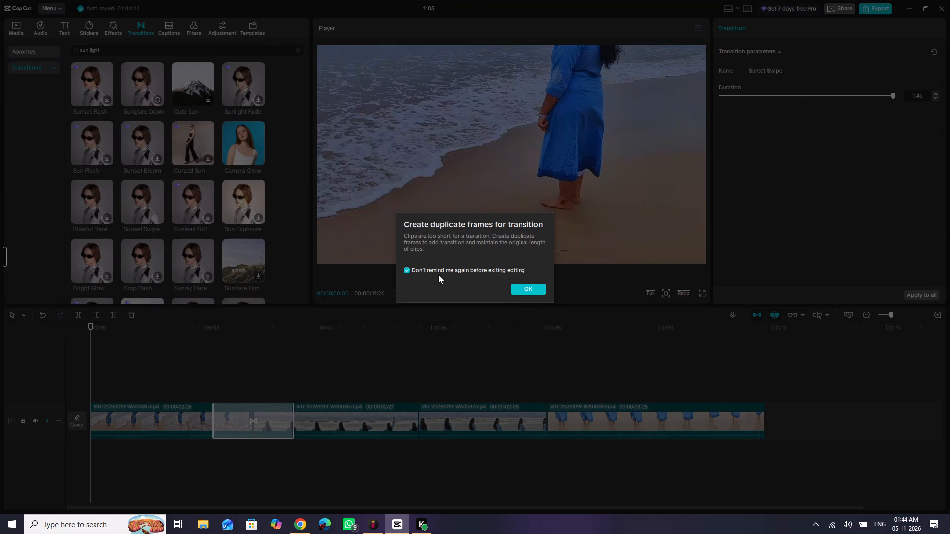
pyautogui.click(522, 290)
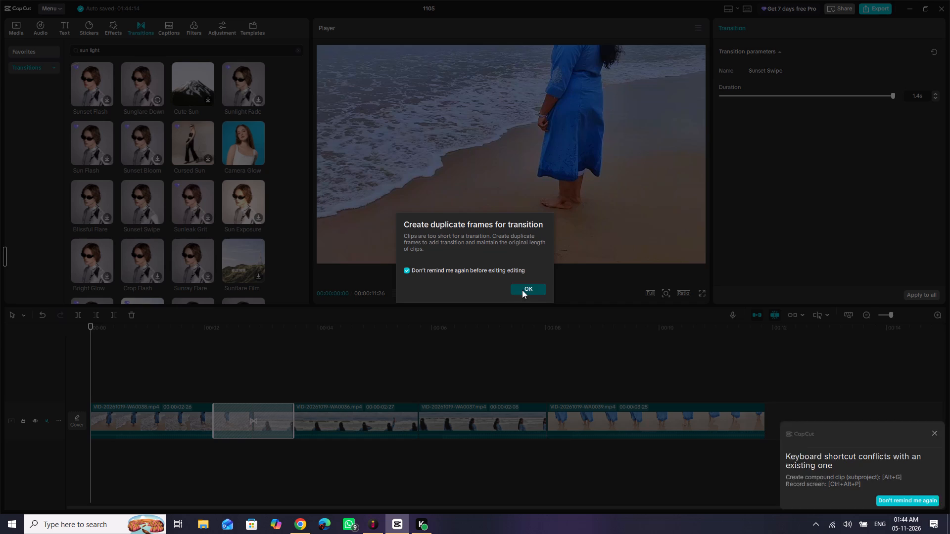
# Inspect the Sunset Swipe transition at the first cut, then return the playhead to the timeline's start.
pyautogui.click(266, 407)
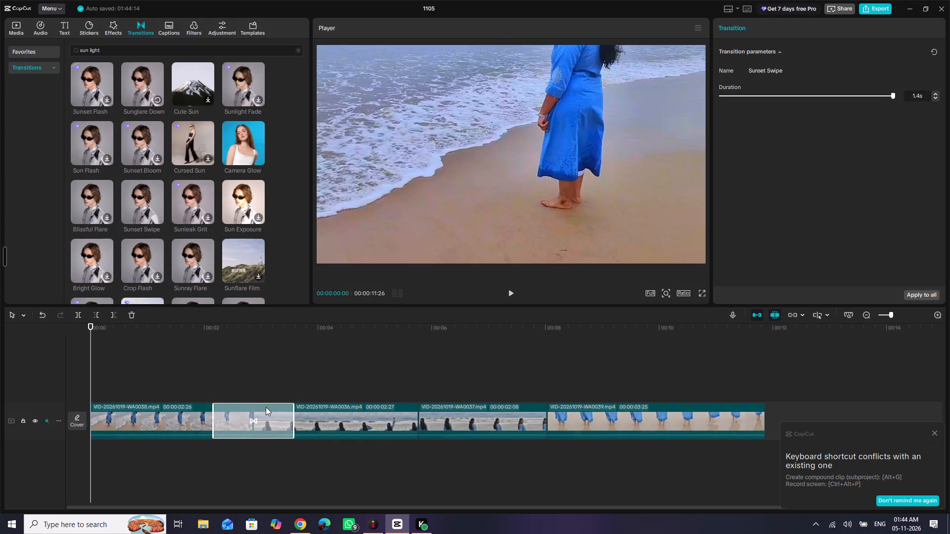
pyautogui.click(246, 428)
pyautogui.click(268, 328)
pyautogui.moveTo(268, 328); pyautogui.dragTo(267, 328)
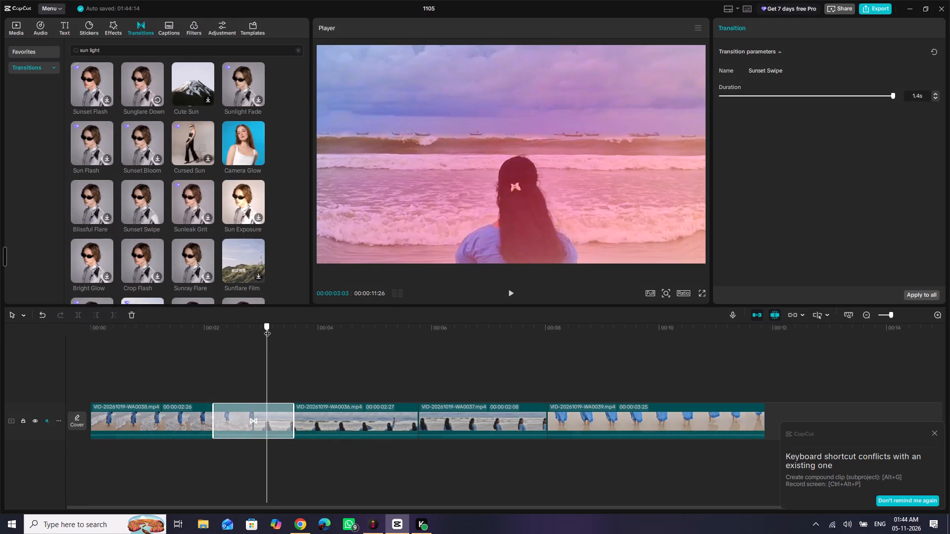
pyautogui.moveTo(267, 328); pyautogui.dragTo(75, 335)
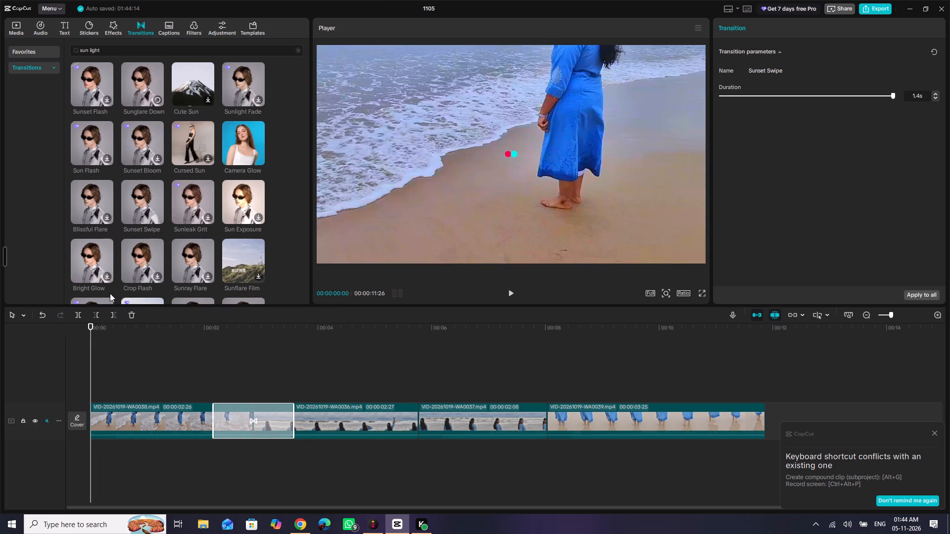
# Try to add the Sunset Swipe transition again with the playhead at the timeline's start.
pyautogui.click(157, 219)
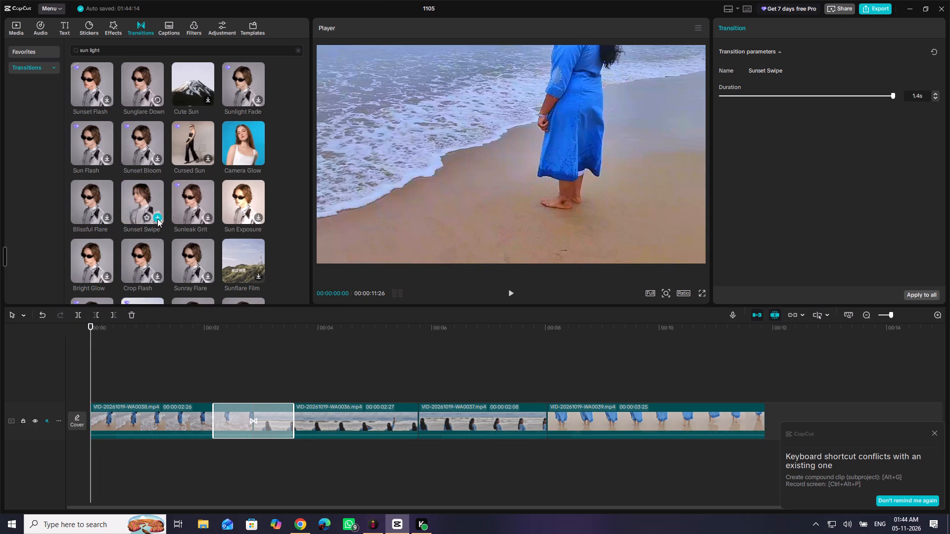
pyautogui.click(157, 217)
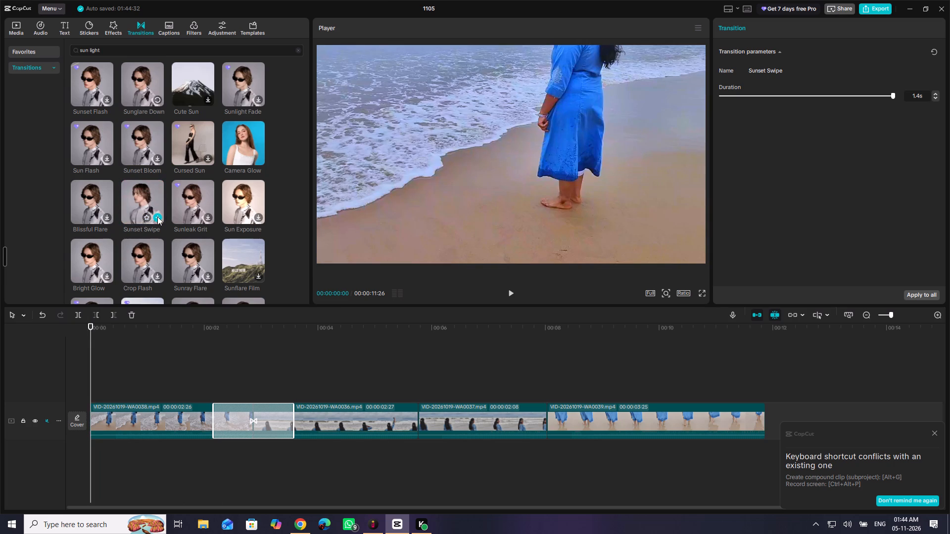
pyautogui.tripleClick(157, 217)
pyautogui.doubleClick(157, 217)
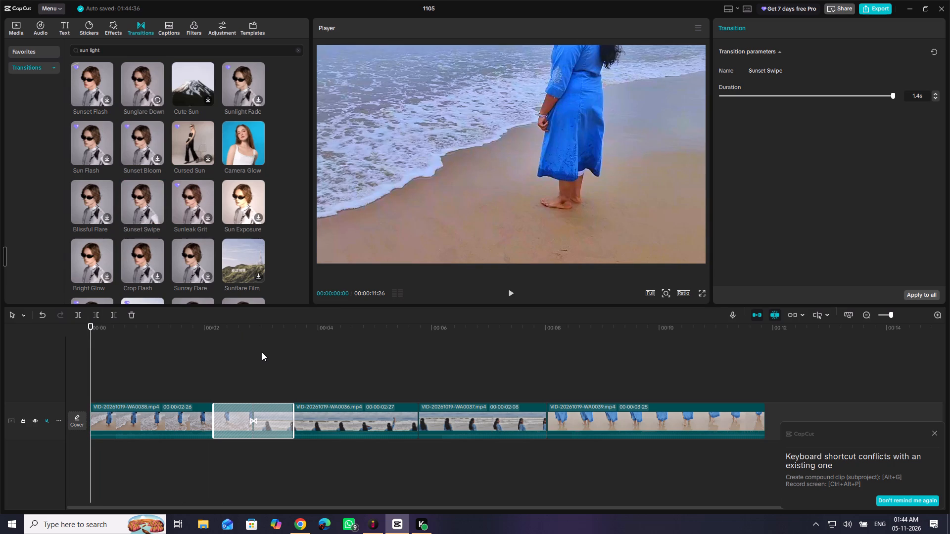
# Play the timeline from the start to preview Sunset Swipe and try to shift the transition earlier.
pyautogui.press('space')
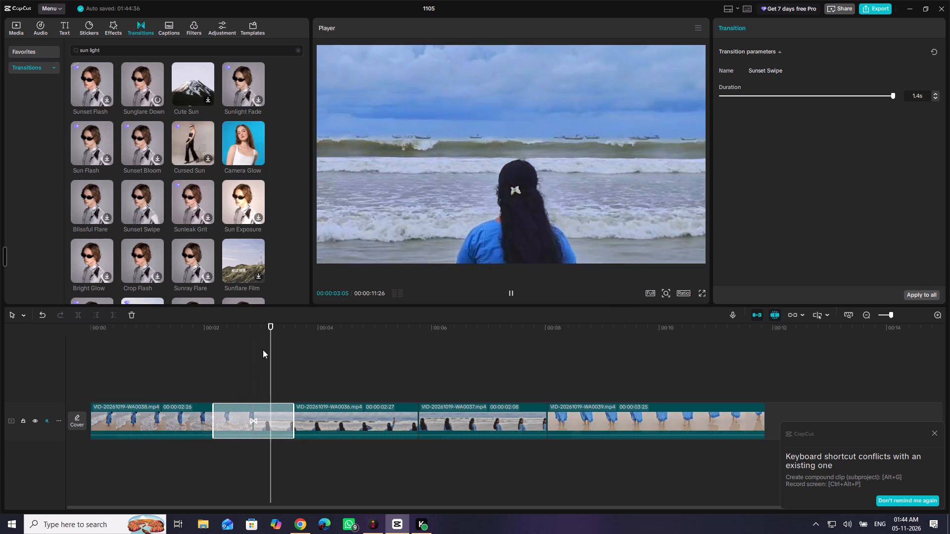
pyautogui.moveTo(255, 407); pyautogui.dragTo(180, 416)
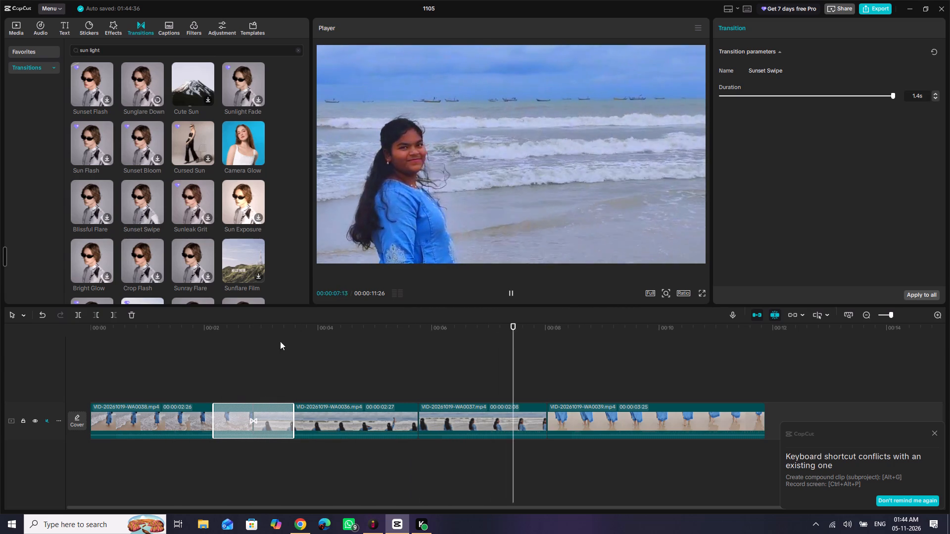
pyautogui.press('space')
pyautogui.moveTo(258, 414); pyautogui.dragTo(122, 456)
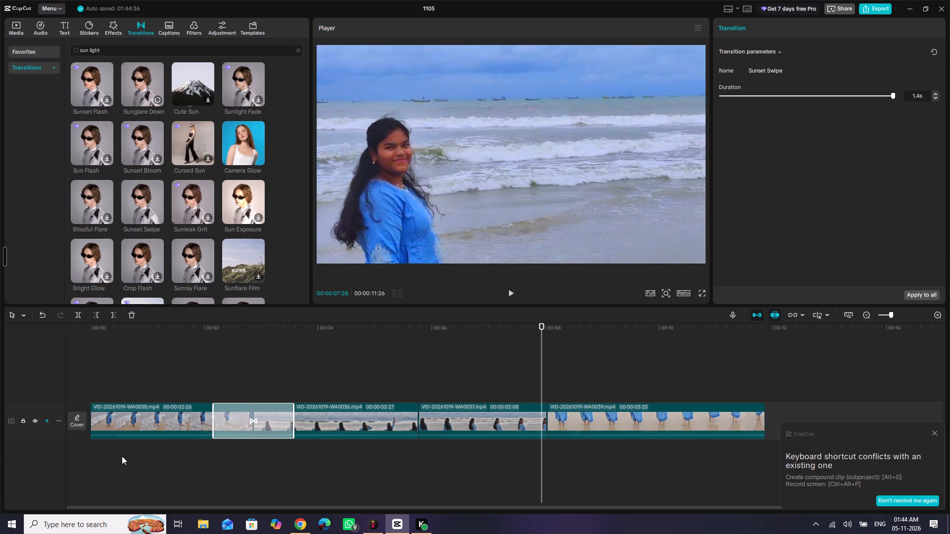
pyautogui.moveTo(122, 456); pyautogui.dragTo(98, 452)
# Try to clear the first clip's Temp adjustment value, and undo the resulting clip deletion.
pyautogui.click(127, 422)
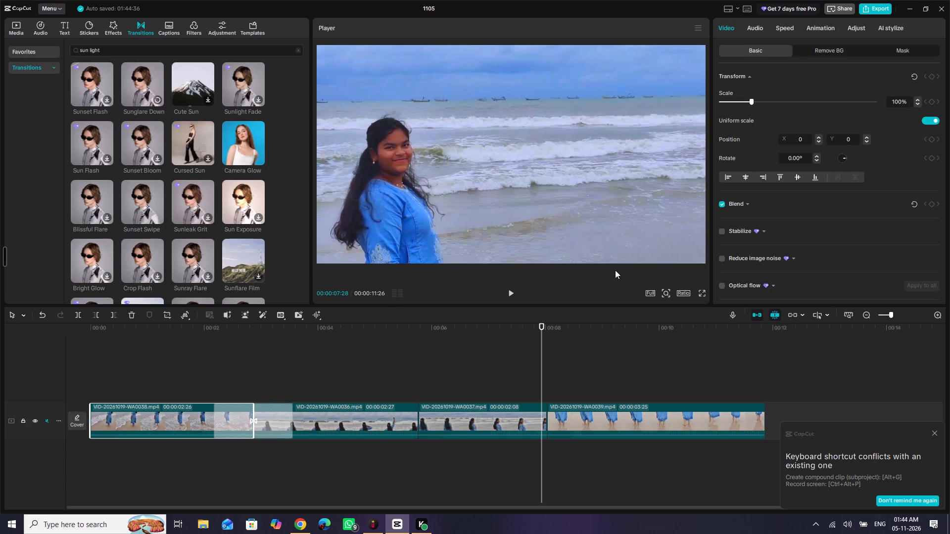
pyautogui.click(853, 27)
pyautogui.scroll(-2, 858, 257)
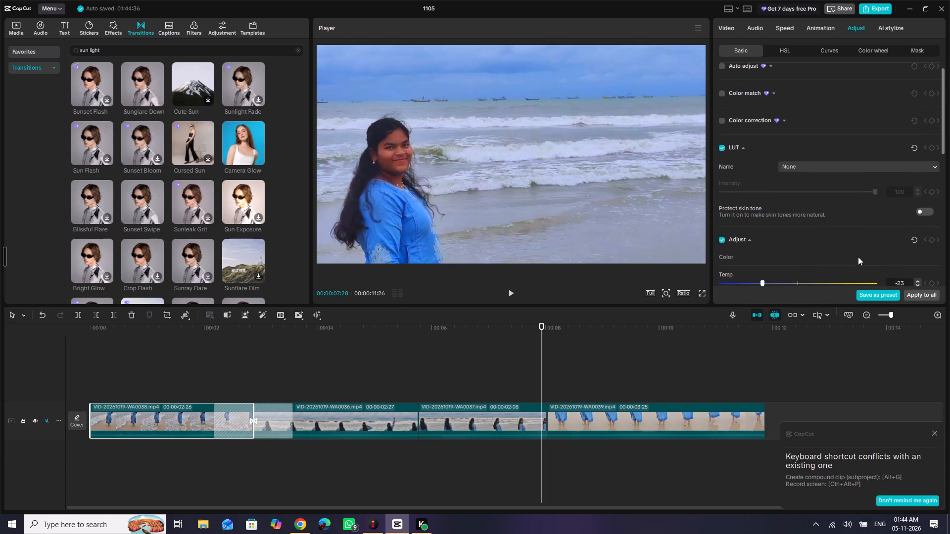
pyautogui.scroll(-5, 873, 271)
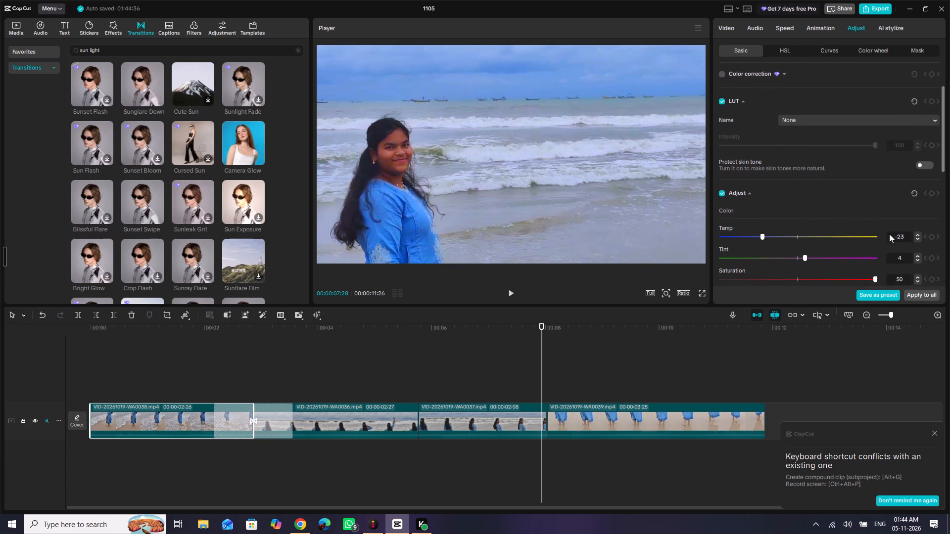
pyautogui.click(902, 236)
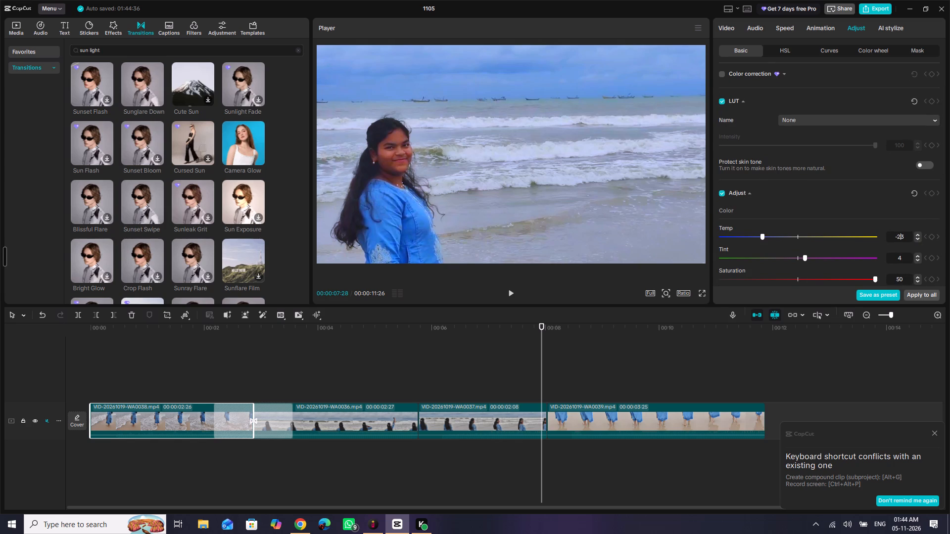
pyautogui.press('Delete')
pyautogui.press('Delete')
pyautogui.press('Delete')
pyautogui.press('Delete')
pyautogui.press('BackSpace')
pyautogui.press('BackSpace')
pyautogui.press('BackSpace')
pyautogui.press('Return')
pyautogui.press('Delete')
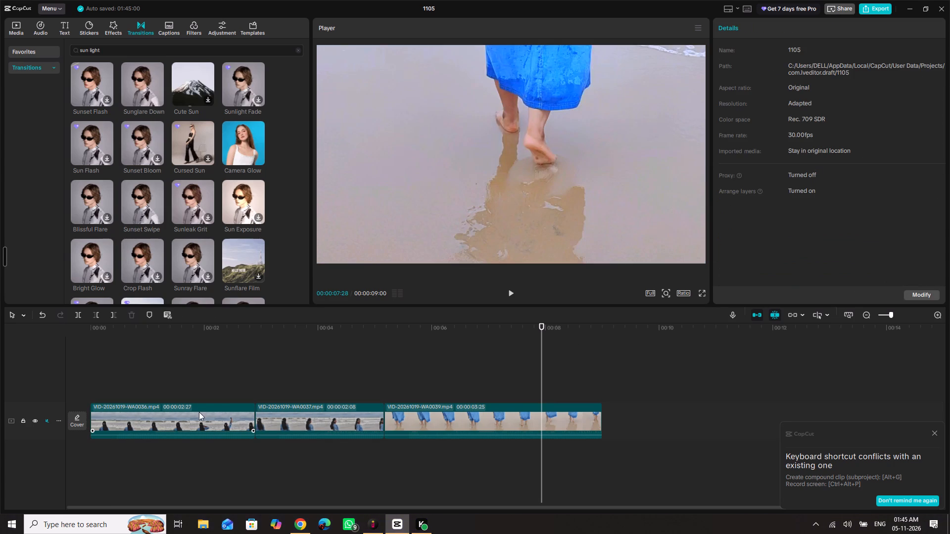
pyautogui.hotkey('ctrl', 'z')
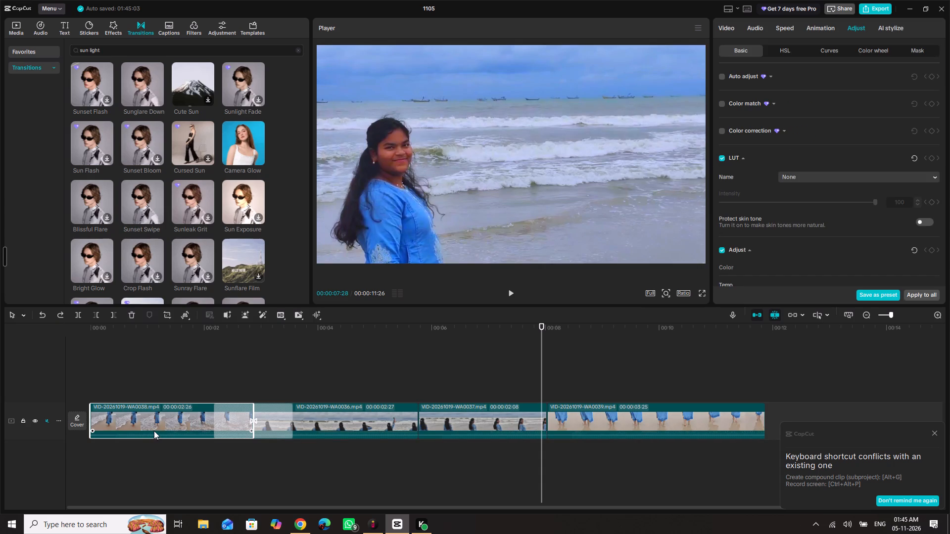
# Reset the first clip's Temp and Tint to 0 and apply the adjustments to all clips.
pyautogui.click(158, 423)
pyautogui.scroll(-7, 808, 150)
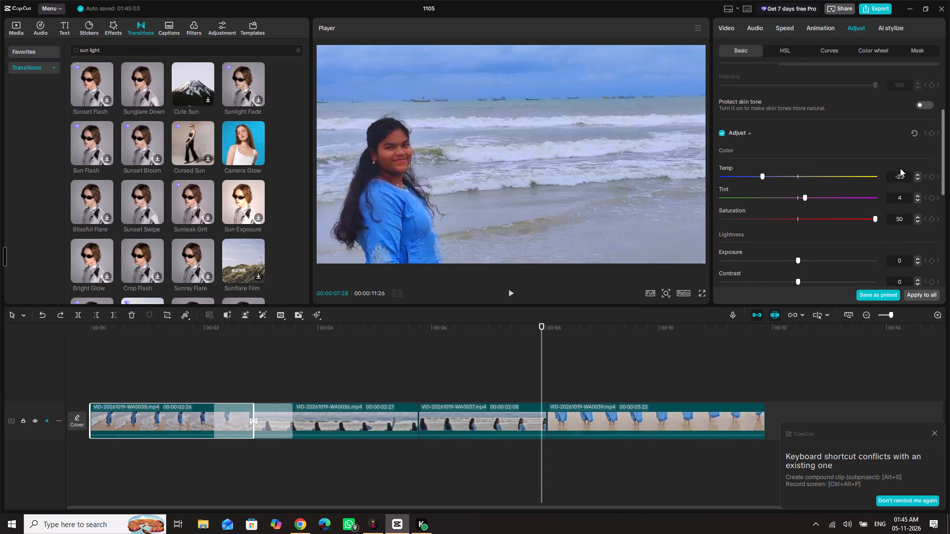
pyautogui.click(799, 175)
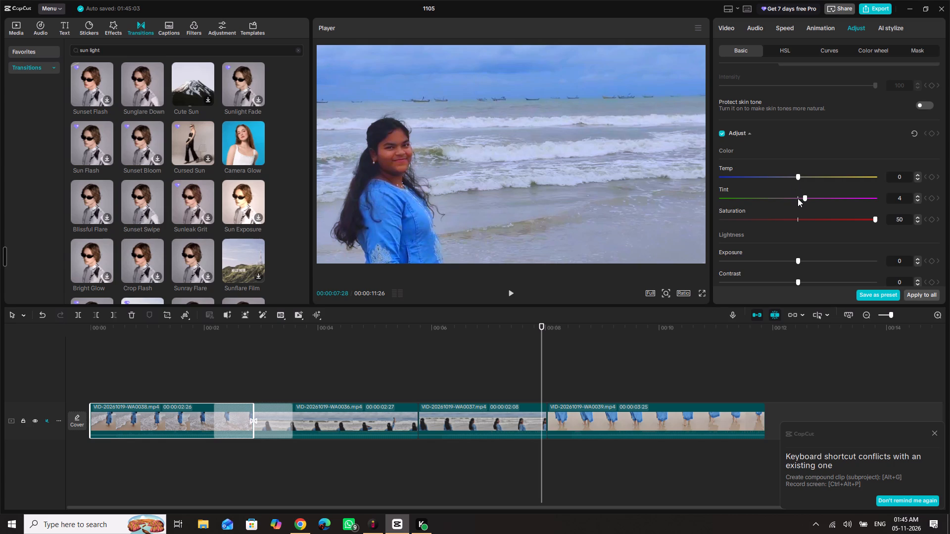
pyautogui.click(798, 198)
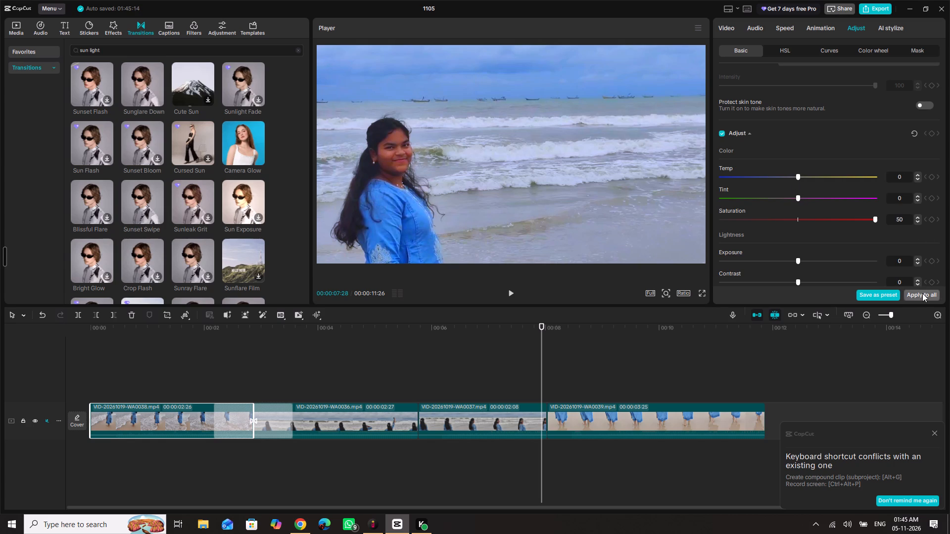
pyautogui.click(922, 293)
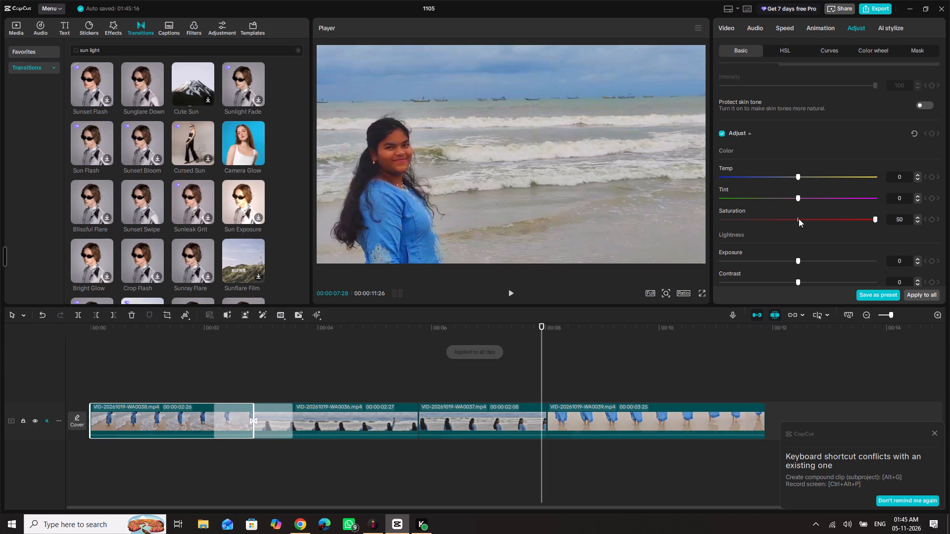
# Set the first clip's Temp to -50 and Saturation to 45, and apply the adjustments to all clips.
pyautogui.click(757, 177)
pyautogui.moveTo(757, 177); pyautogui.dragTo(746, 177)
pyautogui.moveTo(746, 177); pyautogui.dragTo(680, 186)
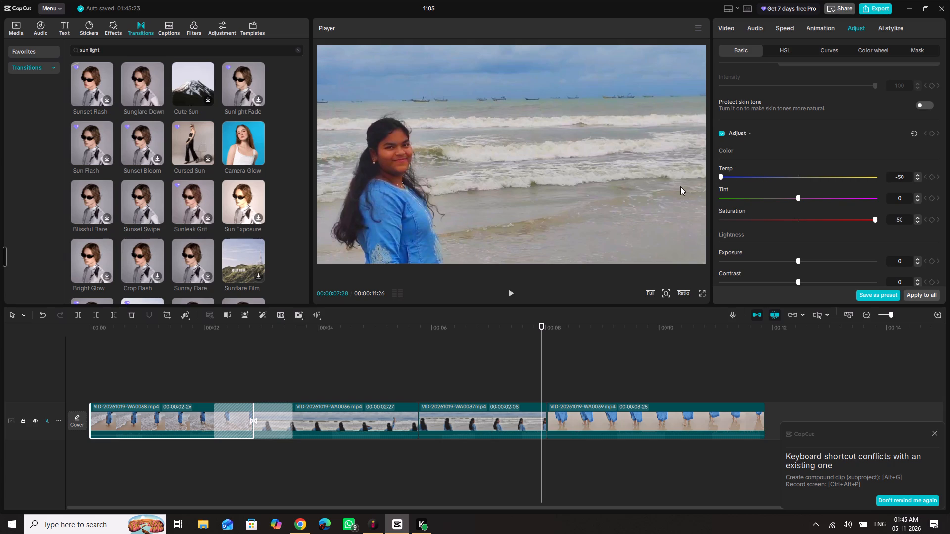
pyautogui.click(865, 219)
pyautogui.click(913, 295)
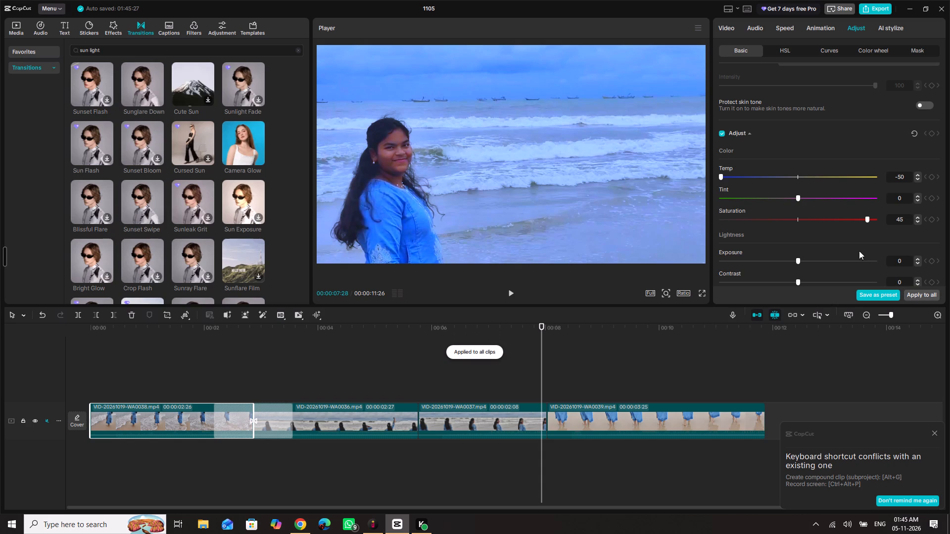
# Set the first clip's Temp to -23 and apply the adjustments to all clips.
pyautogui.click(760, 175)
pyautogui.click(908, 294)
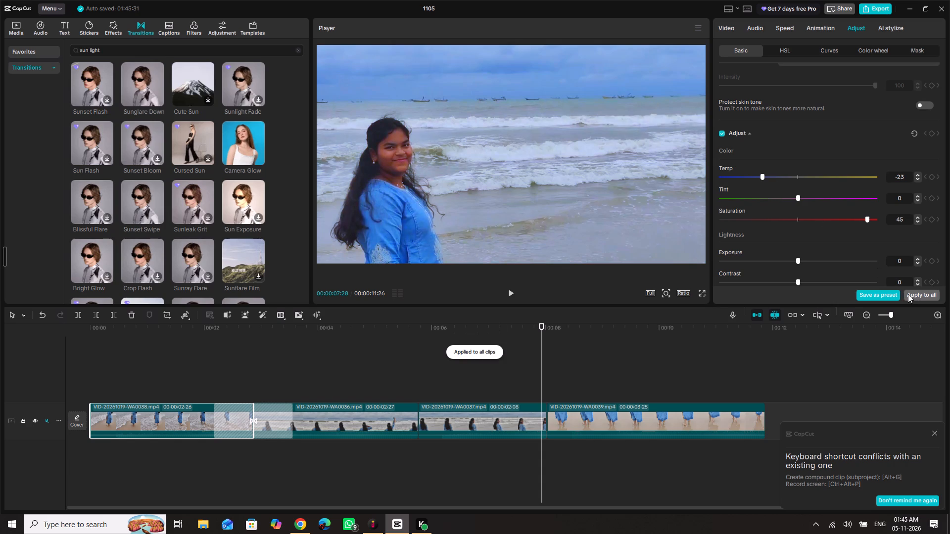
# Reset the first clip's Temp and Saturation to 0 and apply the adjustments to all clips.
pyautogui.click(798, 178)
pyautogui.click(798, 219)
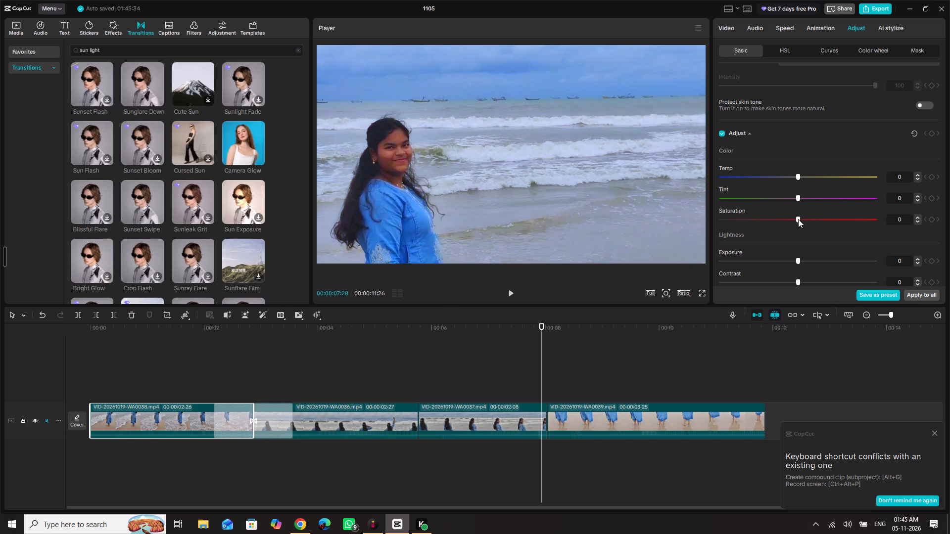
pyautogui.click(930, 295)
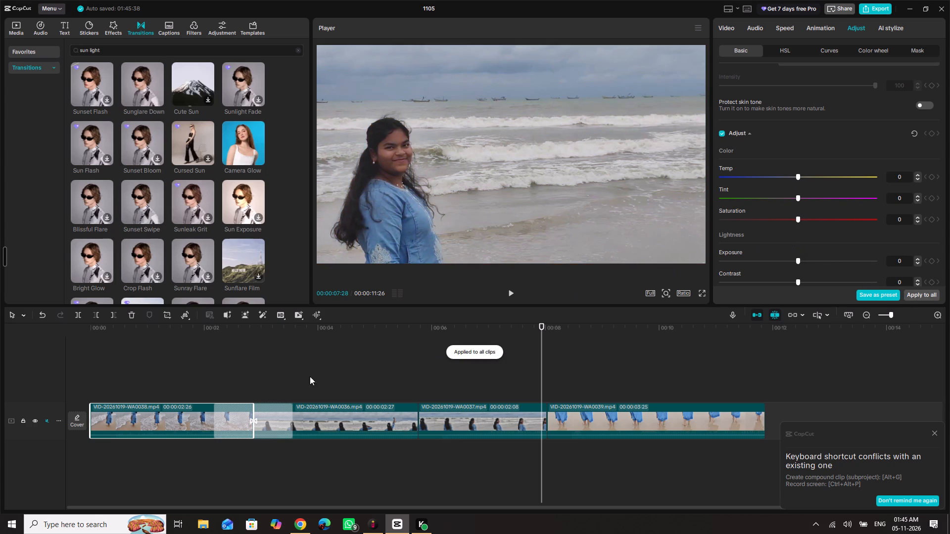
# Replace the transition between the first and second clips with Sunglare Down and preview it from near the timeline's start.
pyautogui.moveTo(200, 336); pyautogui.dragTo(105, 333)
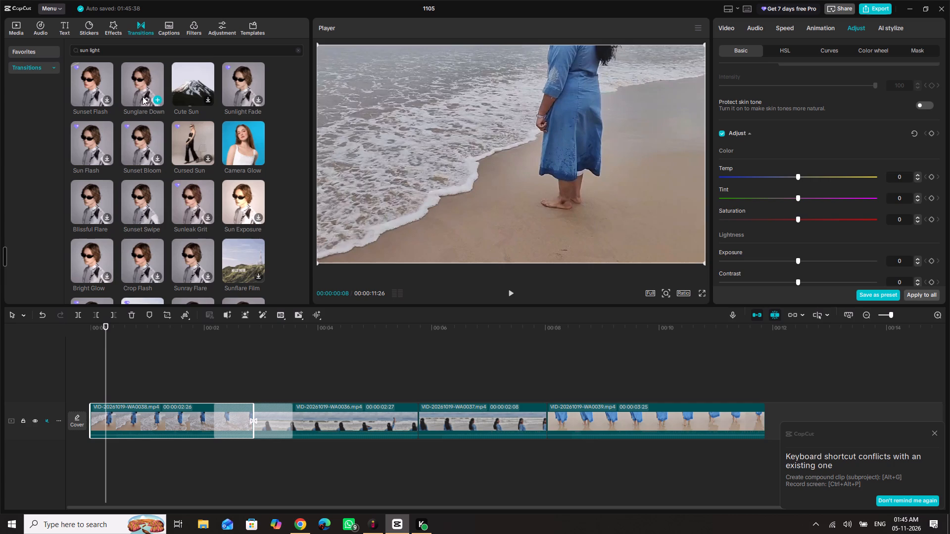
pyautogui.click(158, 101)
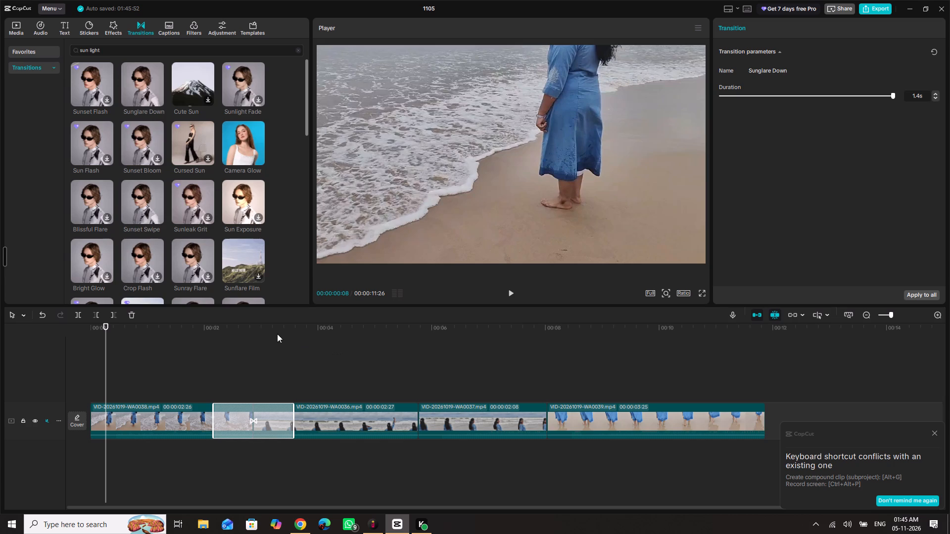
pyautogui.press('space')
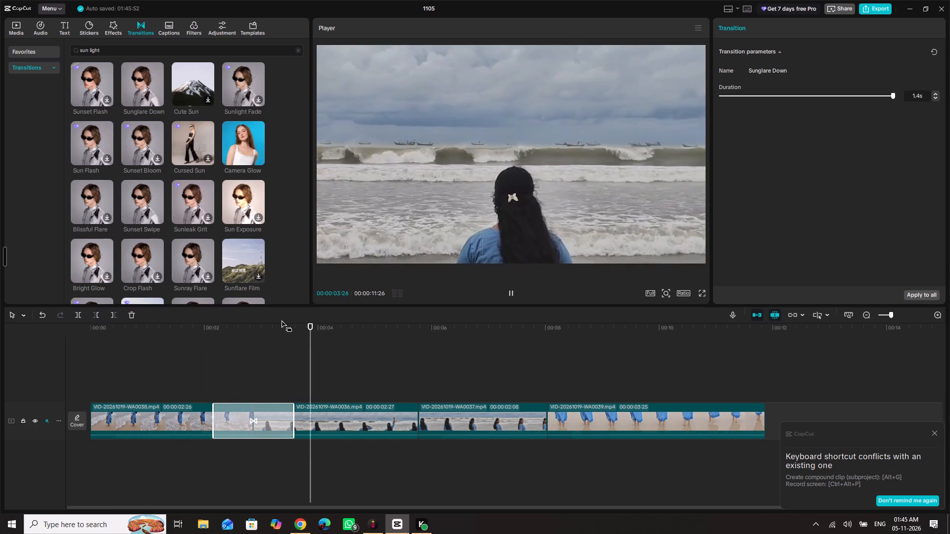
pyautogui.press('space')
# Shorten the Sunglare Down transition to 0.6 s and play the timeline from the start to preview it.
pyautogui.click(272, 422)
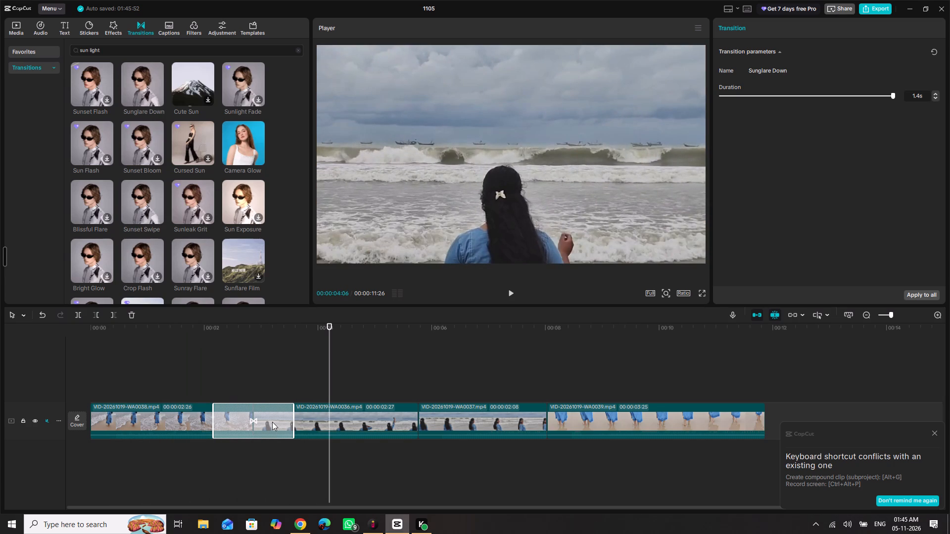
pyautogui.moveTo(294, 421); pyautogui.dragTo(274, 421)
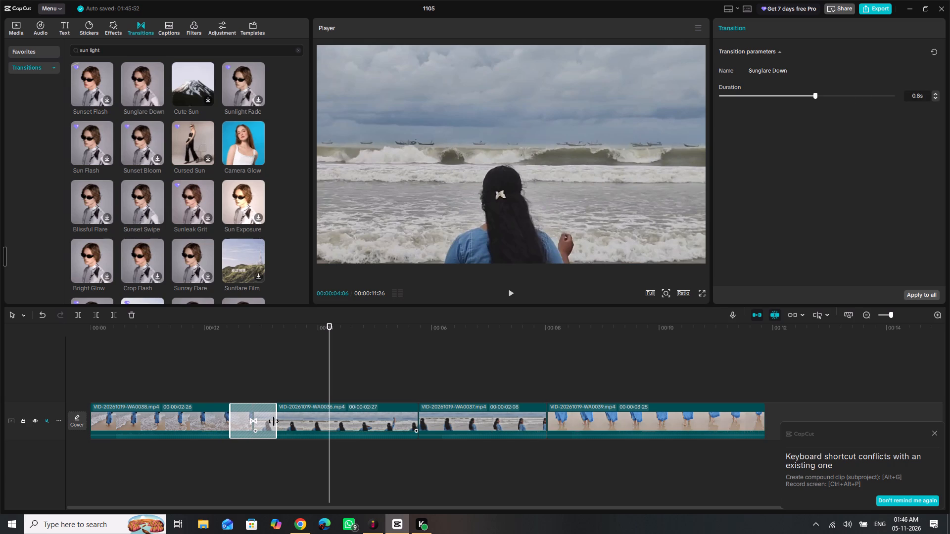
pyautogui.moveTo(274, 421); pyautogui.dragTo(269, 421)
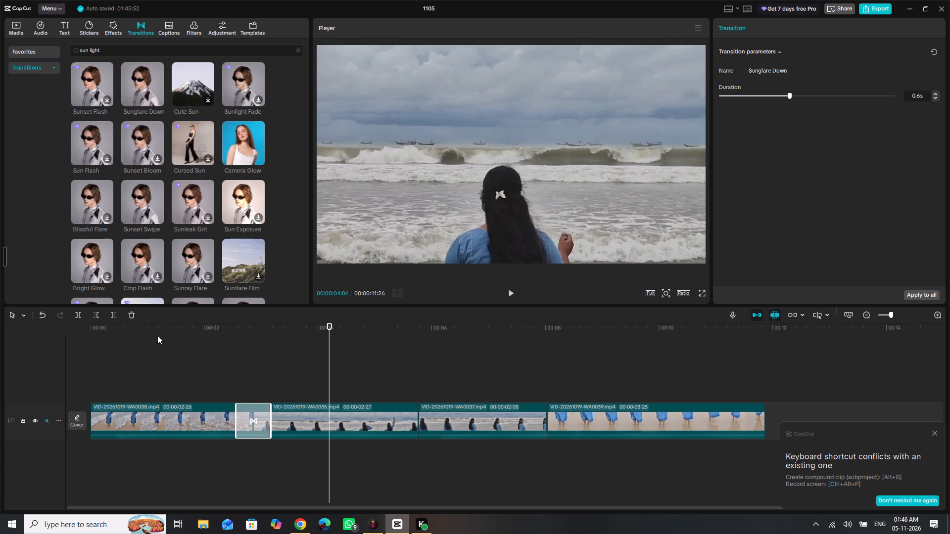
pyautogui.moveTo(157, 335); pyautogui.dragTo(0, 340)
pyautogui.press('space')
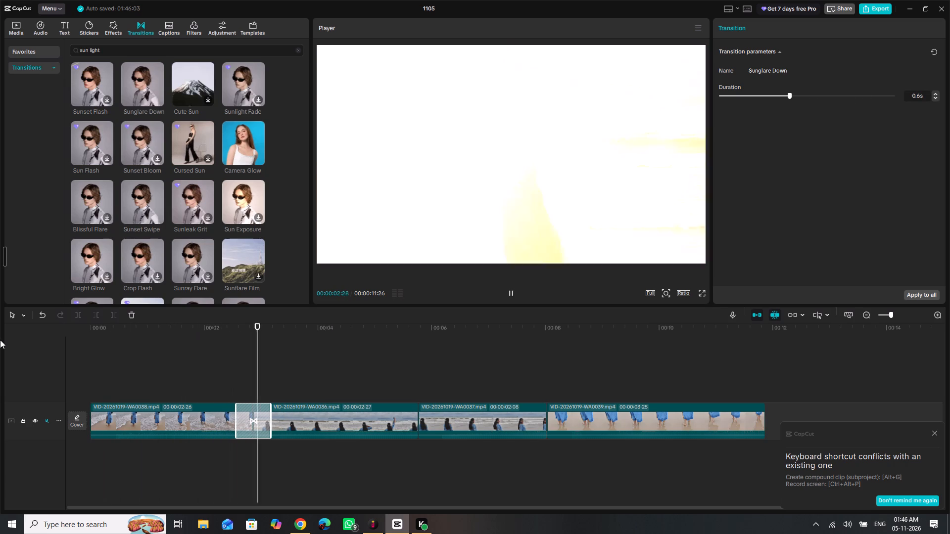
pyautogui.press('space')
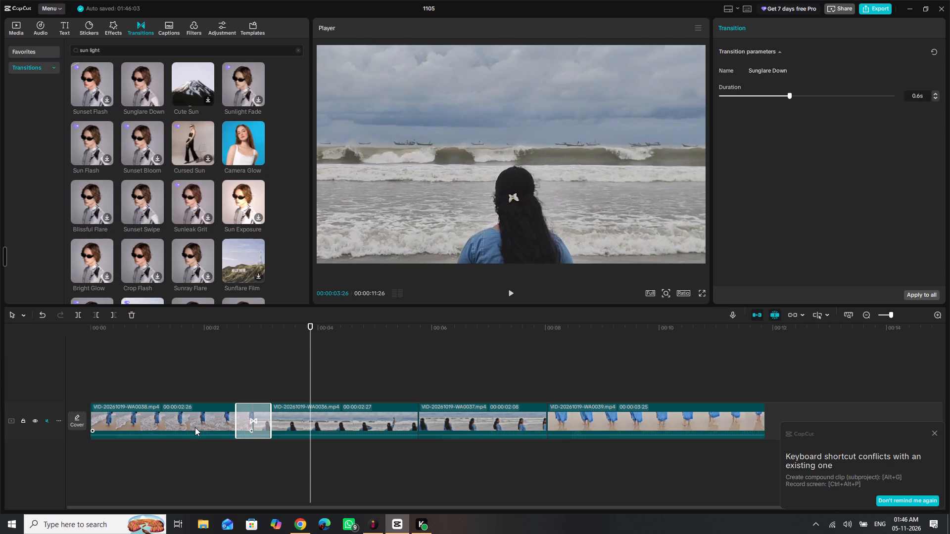
# Lengthen the Sunglare Down transition between the first and second clips to 1.2 s.
pyautogui.moveTo(235, 419); pyautogui.dragTo(222, 420)
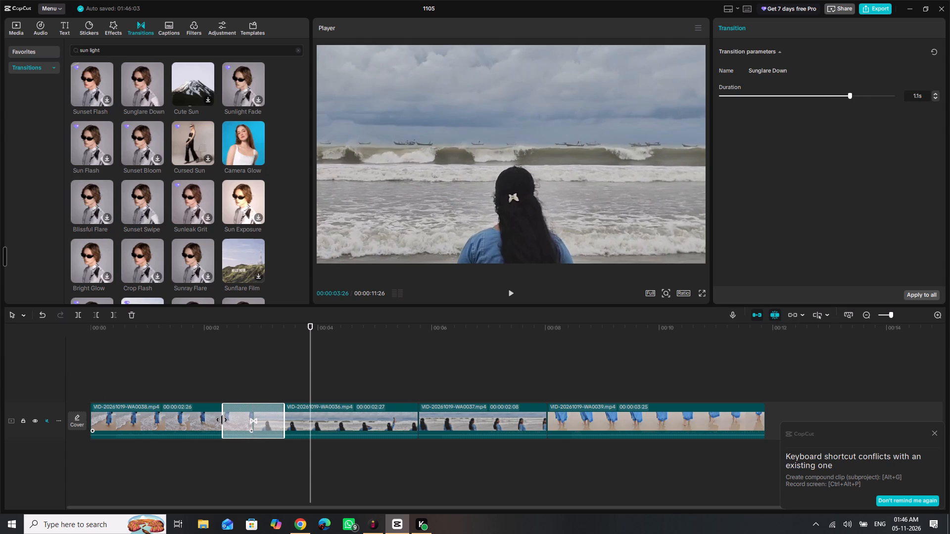
pyautogui.moveTo(222, 420); pyautogui.dragTo(220, 420)
pyautogui.moveTo(252, 431); pyautogui.dragTo(267, 431)
pyautogui.click(267, 431)
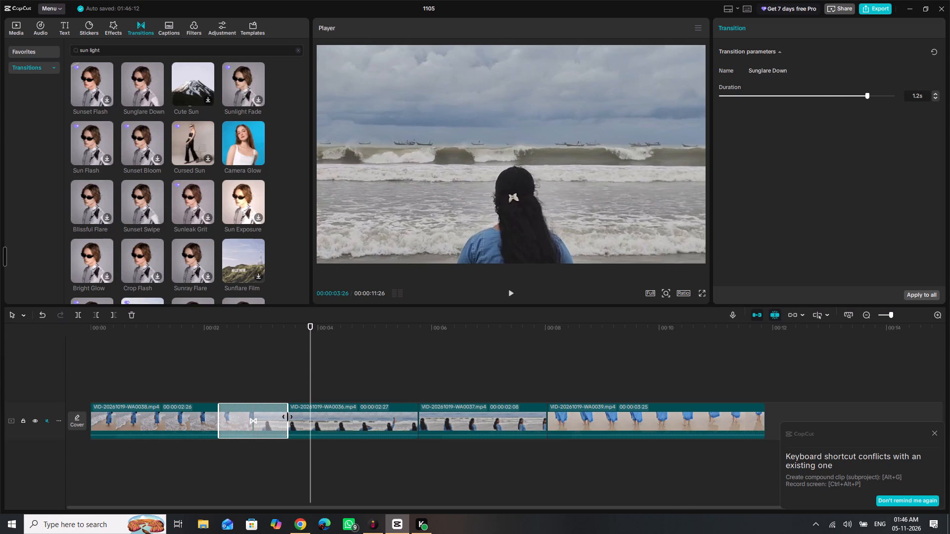
pyautogui.doubleClick(287, 417)
pyautogui.click(287, 417)
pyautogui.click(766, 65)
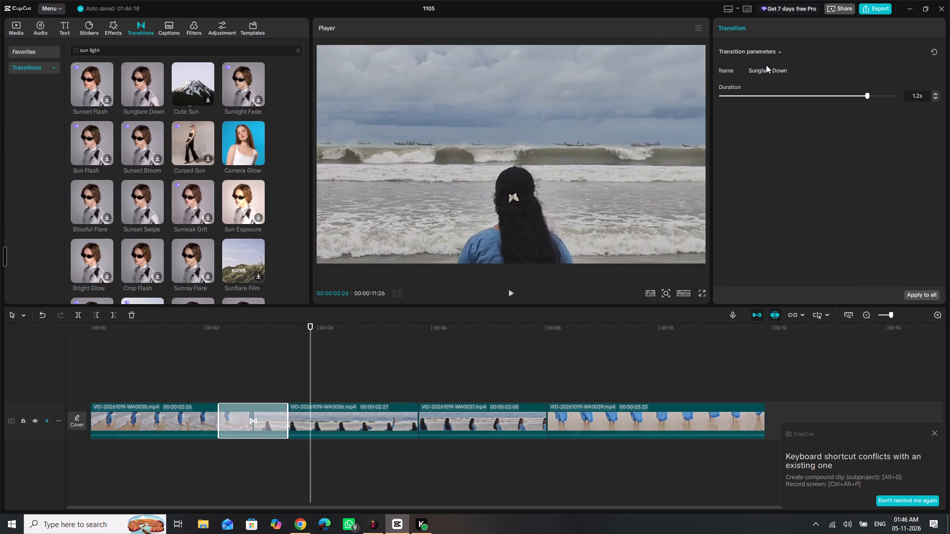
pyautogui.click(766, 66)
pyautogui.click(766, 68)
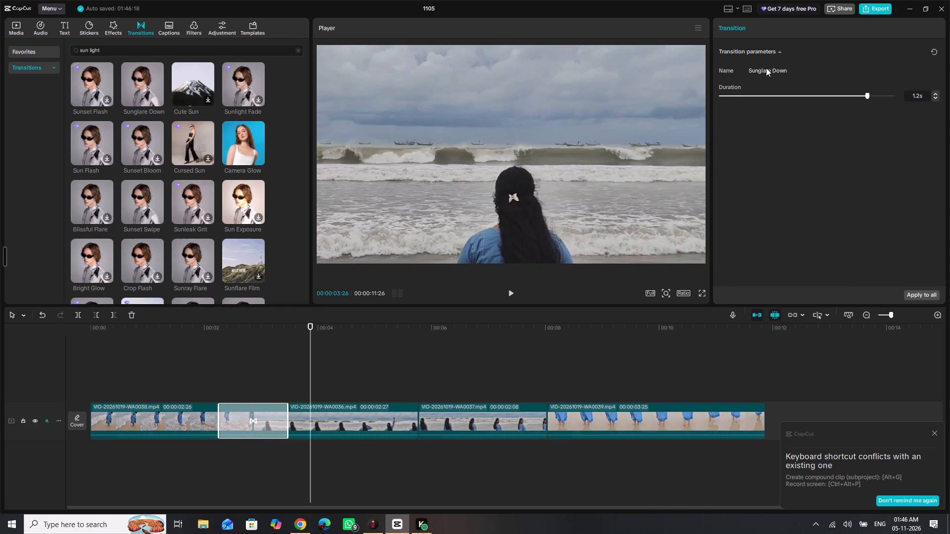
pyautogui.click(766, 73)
# Play the timeline from the start to preview the lengthened Sunglare Down transition, and return the playhead to the beginning.
pyautogui.moveTo(234, 326); pyautogui.dragTo(0, 361)
pyautogui.press('space')
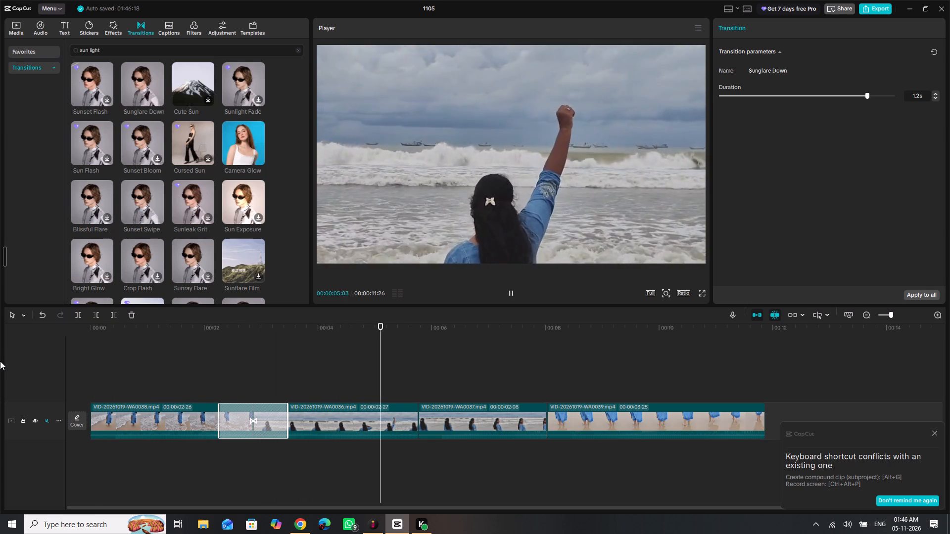
pyautogui.press('space')
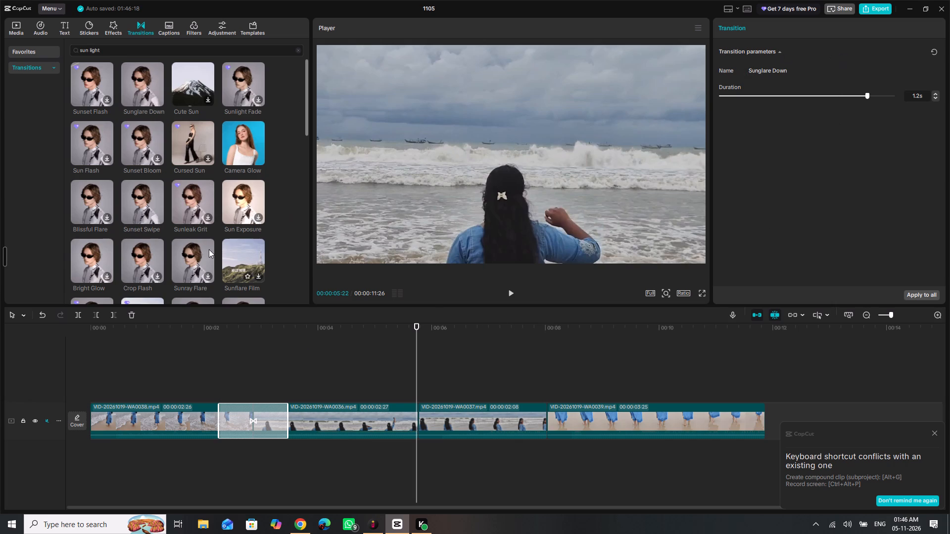
pyautogui.moveTo(120, 328); pyautogui.dragTo(70, 329)
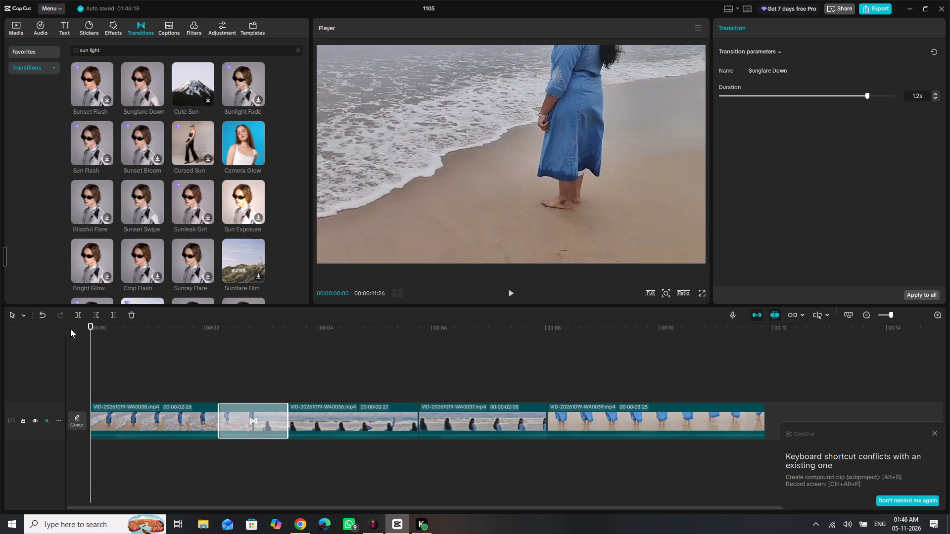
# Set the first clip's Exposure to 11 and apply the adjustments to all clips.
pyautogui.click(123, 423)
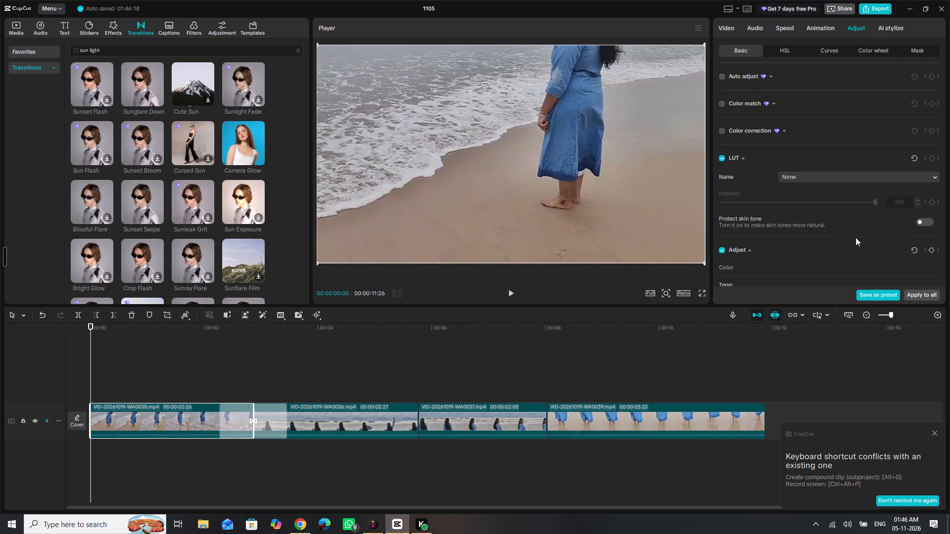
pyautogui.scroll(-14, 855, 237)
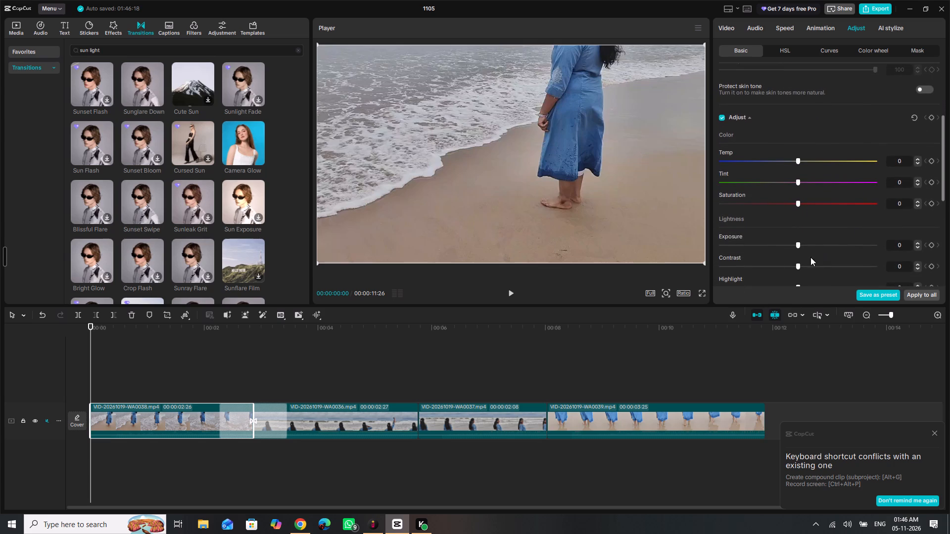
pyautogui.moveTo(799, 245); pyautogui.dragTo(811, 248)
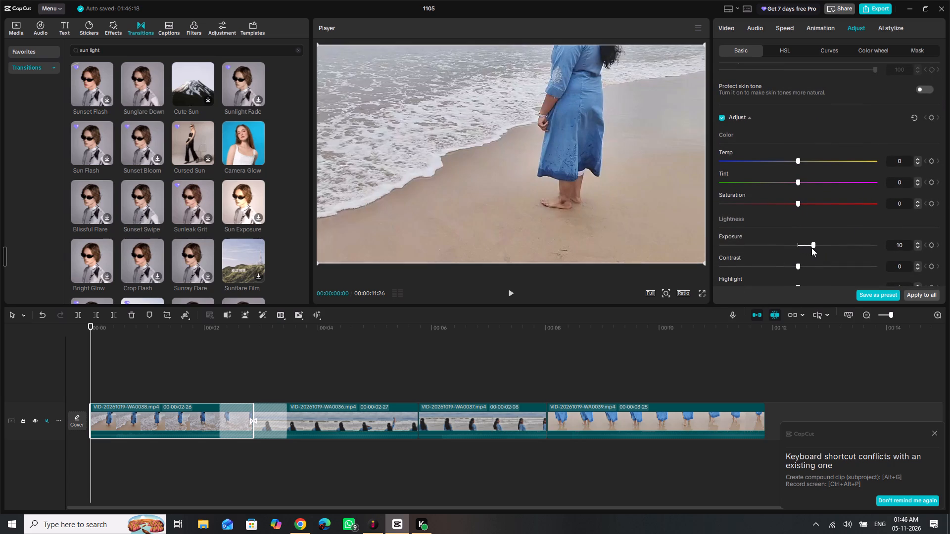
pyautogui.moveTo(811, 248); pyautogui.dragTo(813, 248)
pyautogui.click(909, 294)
# Play the timeline to check the brightened clips and return the playhead to the start.
pyautogui.press('space')
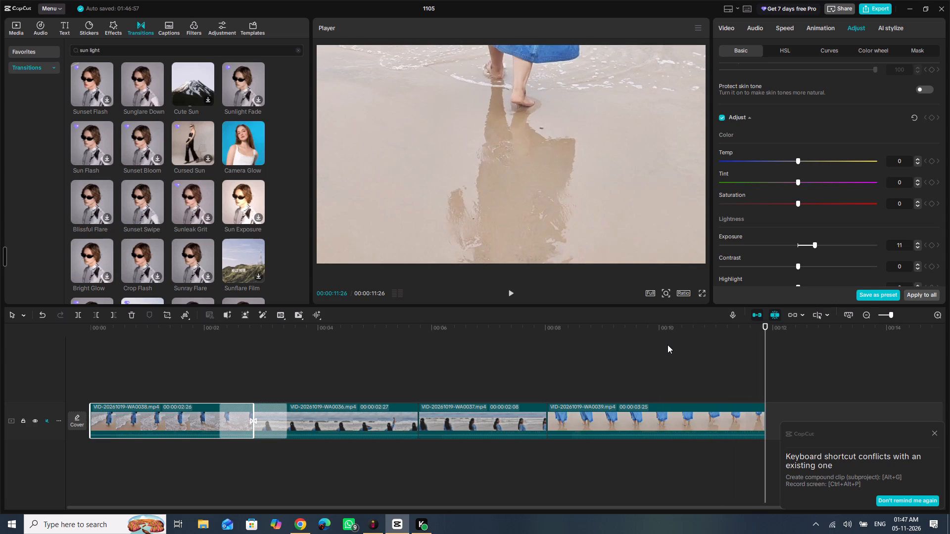
pyautogui.press('space')
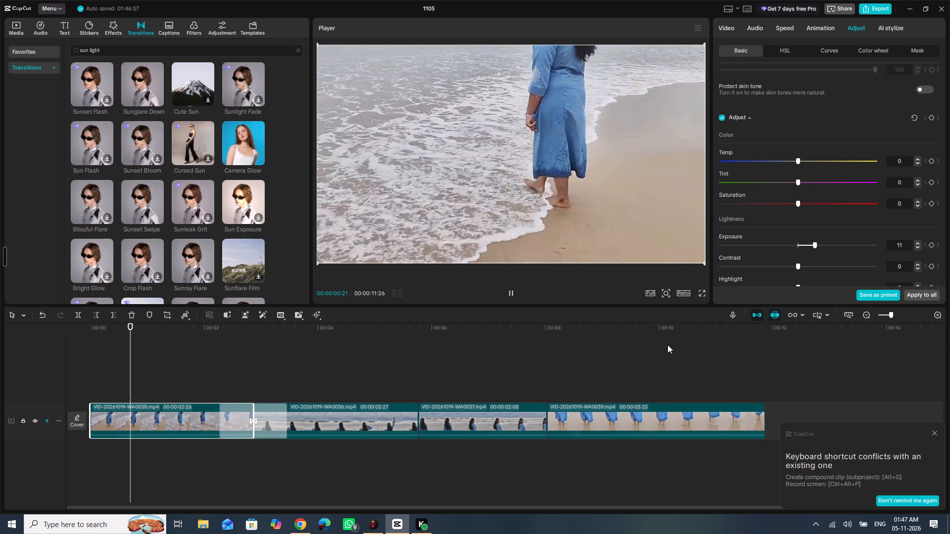
pyautogui.press('space')
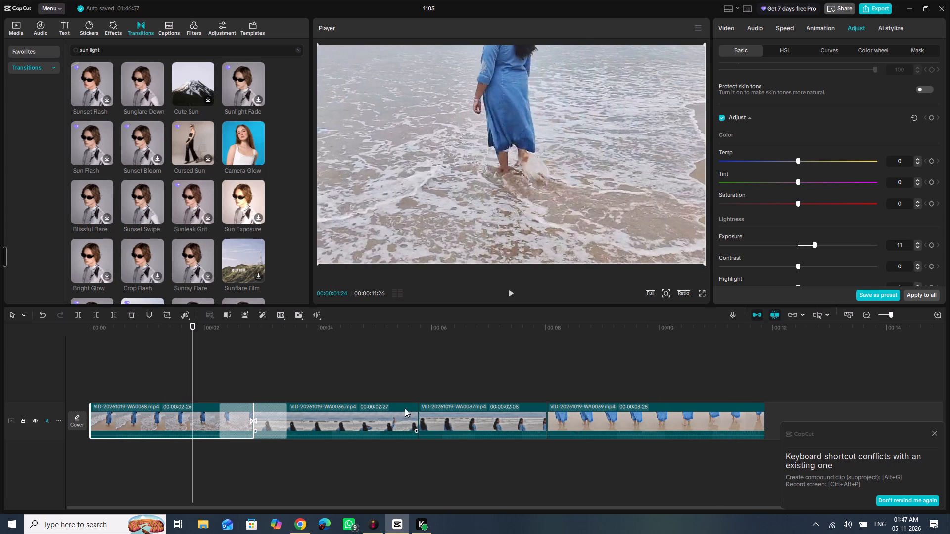
pyautogui.click(181, 326)
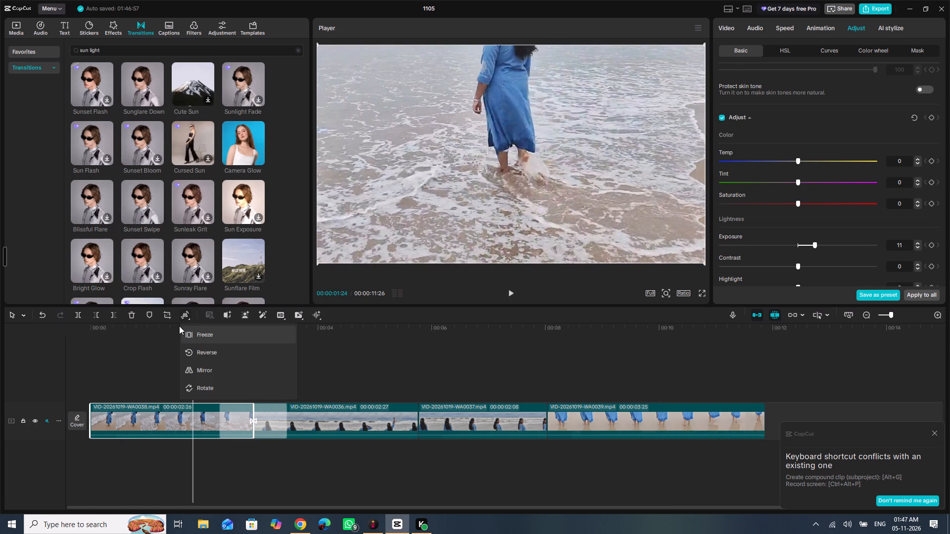
pyautogui.moveTo(161, 332); pyautogui.dragTo(0, 348)
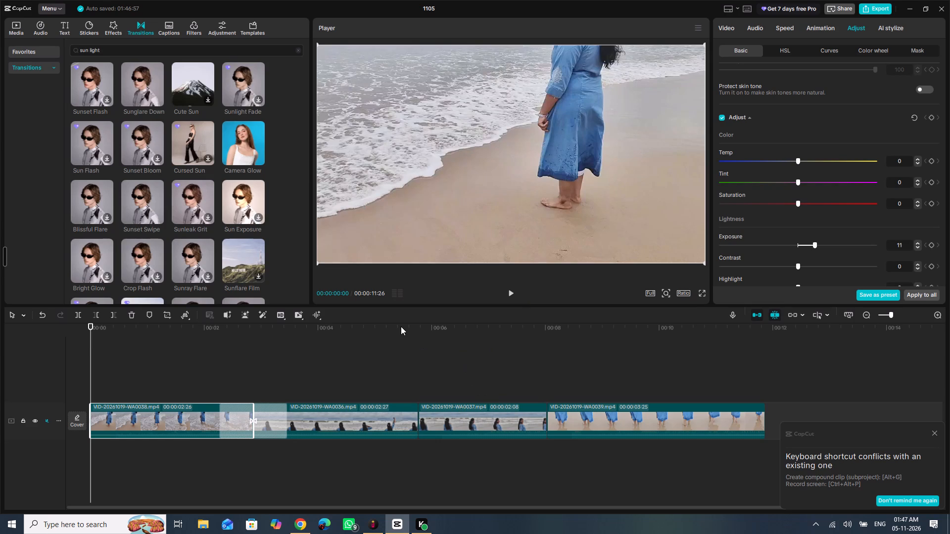
# Browse the sun light transition results for other suitable transitions.
pyautogui.scroll(-3, 401, 326)
pyautogui.scroll(-1, 458, 191)
pyautogui.scroll(-3, 215, 164)
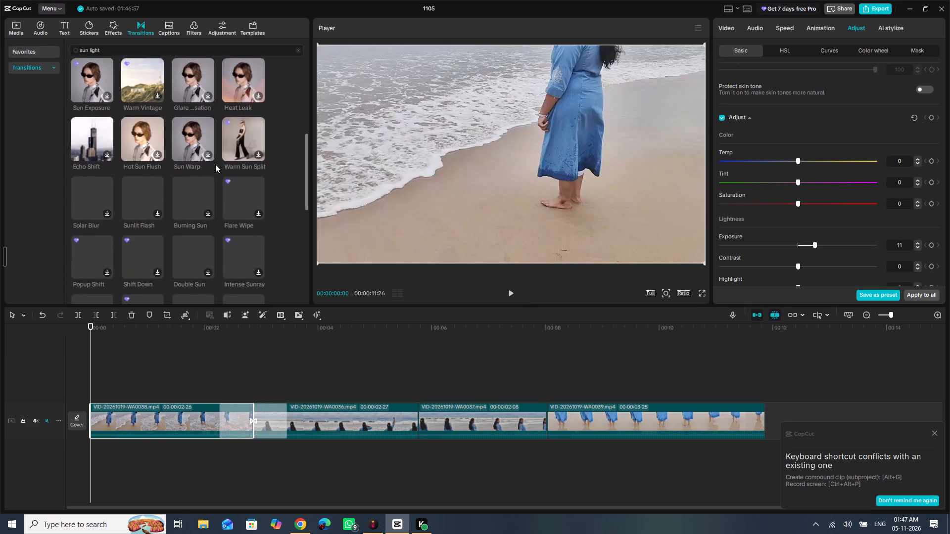
pyautogui.scroll(-9, 215, 164)
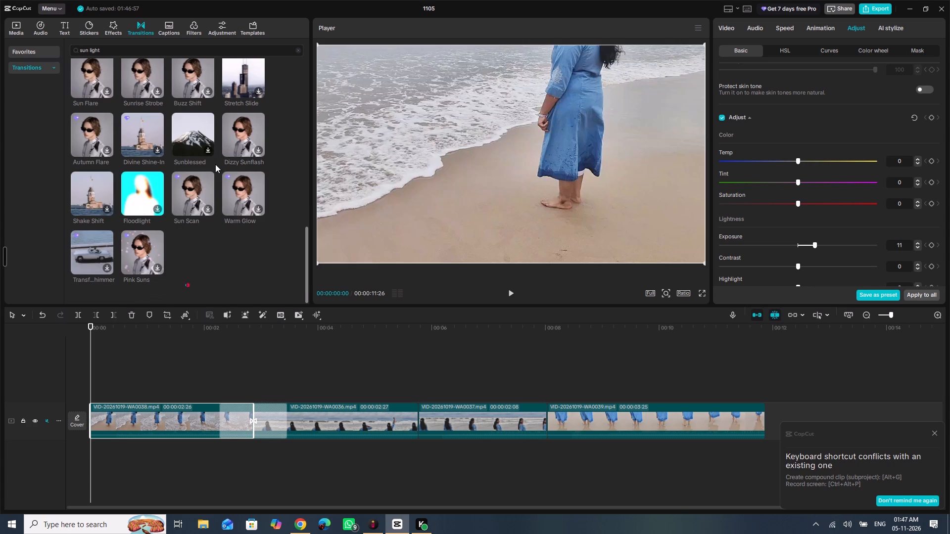
pyautogui.scroll(-1, 215, 164)
pyautogui.scroll(2, 215, 164)
pyautogui.scroll(-4, 215, 164)
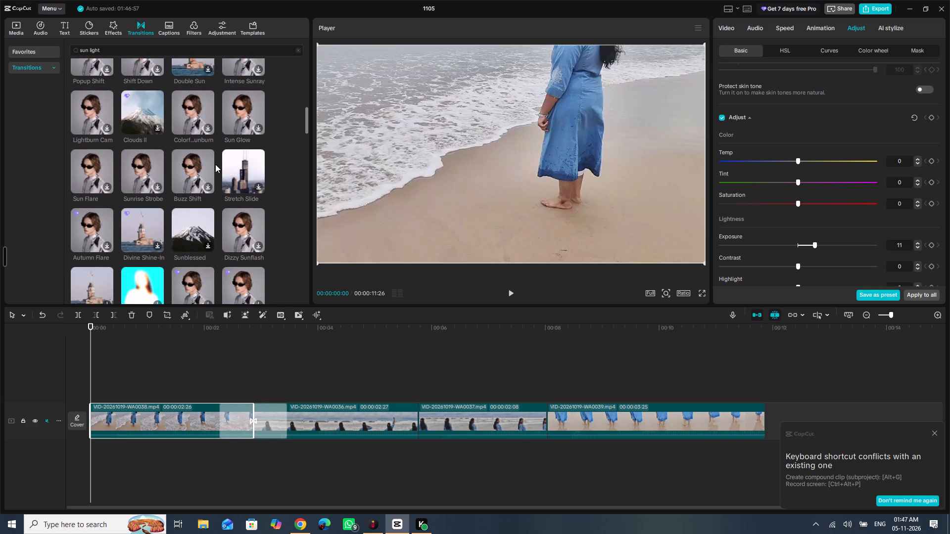
pyautogui.scroll(-6, 215, 164)
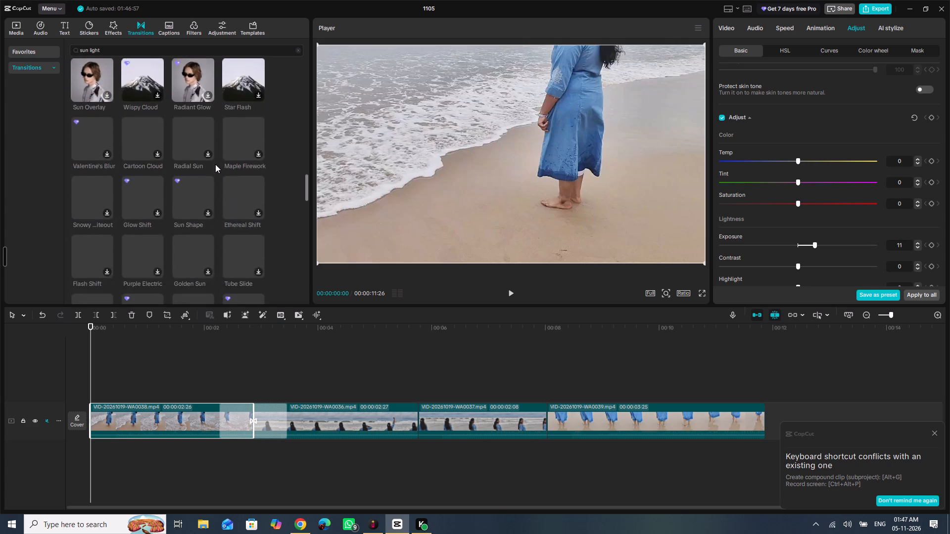
pyautogui.scroll(-3, 215, 164)
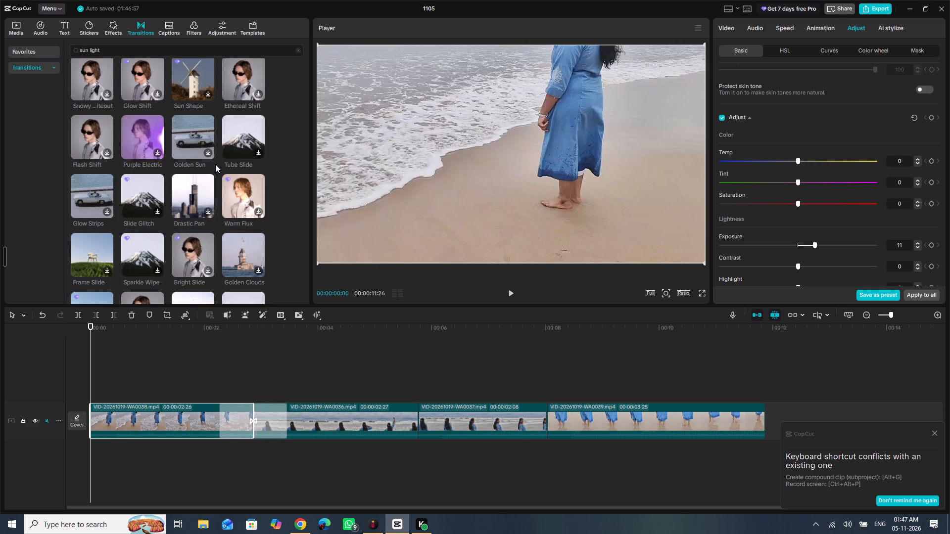
pyautogui.scroll(-2, 215, 164)
# Raise the first clip's Exposure to 21 and apply the adjustments to all clips.
pyautogui.moveTo(814, 246); pyautogui.dragTo(823, 245)
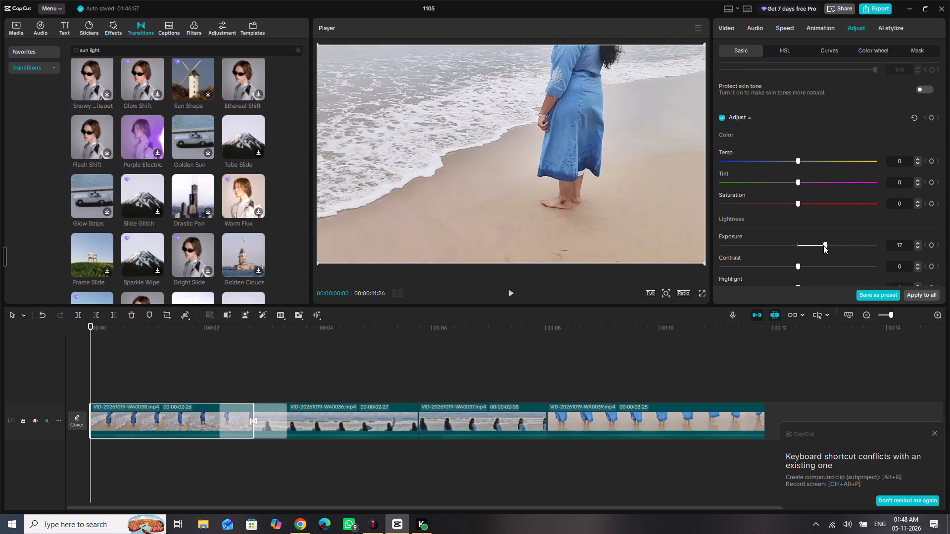
pyautogui.moveTo(823, 245); pyautogui.dragTo(829, 246)
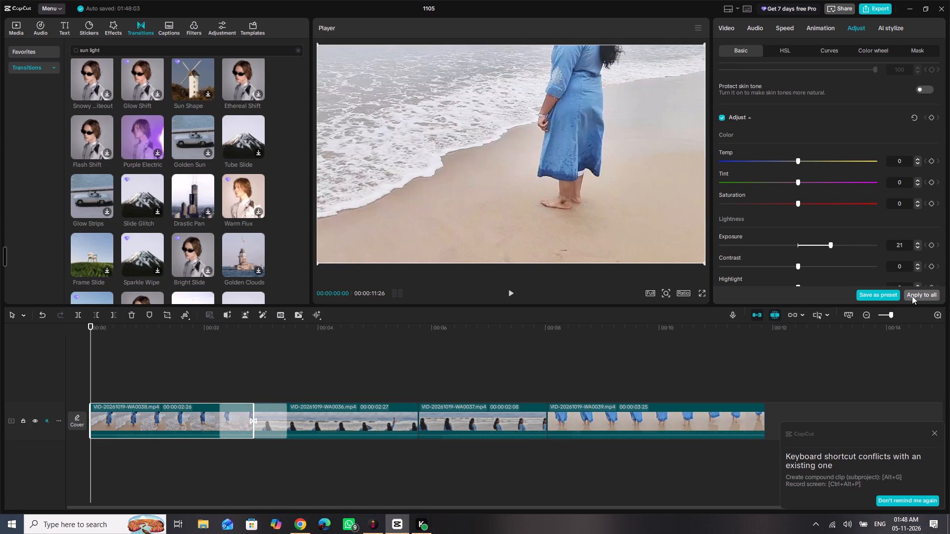
pyautogui.click(912, 296)
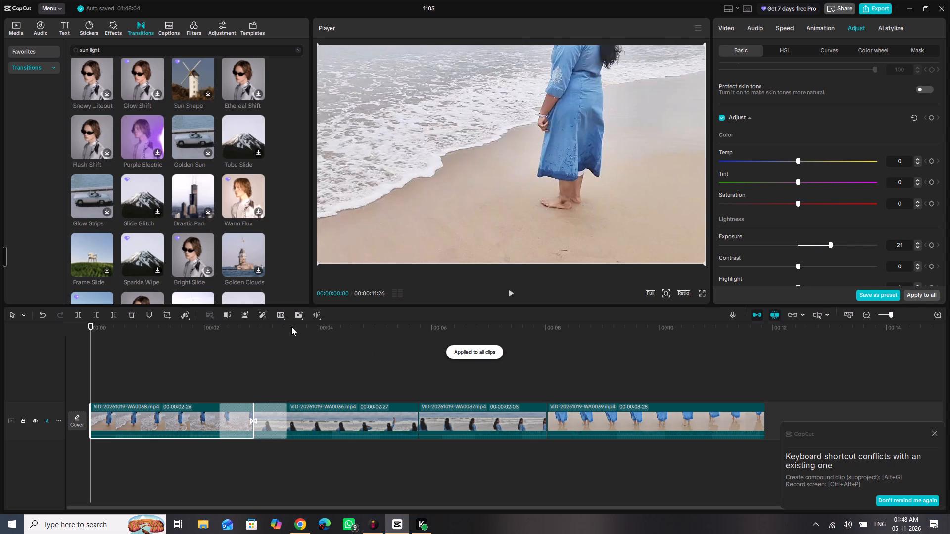
# Scrub through the timeline to check the exposure across the clips, stopping at about 7 seconds in the third clip.
pyautogui.click(291, 327)
pyautogui.moveTo(291, 327); pyautogui.dragTo(484, 341)
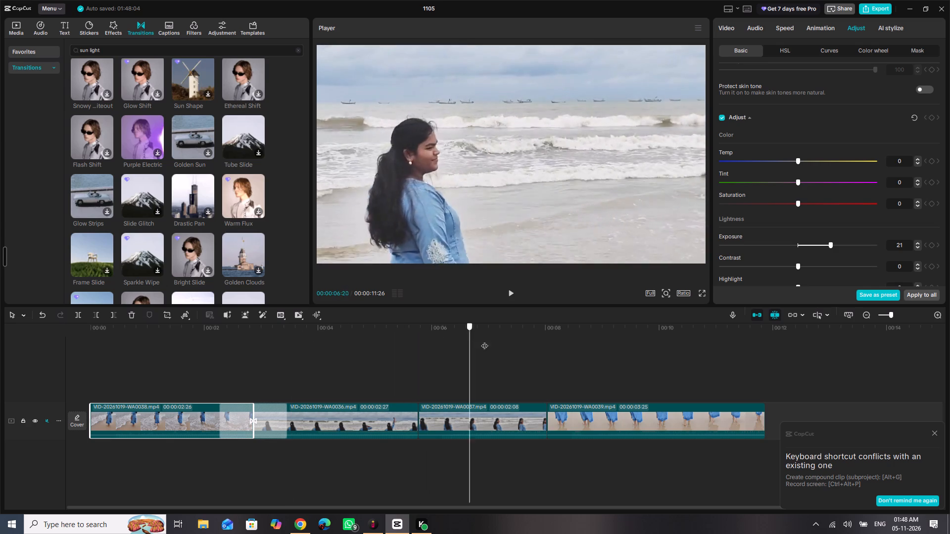
pyautogui.moveTo(484, 341); pyautogui.dragTo(153, 364)
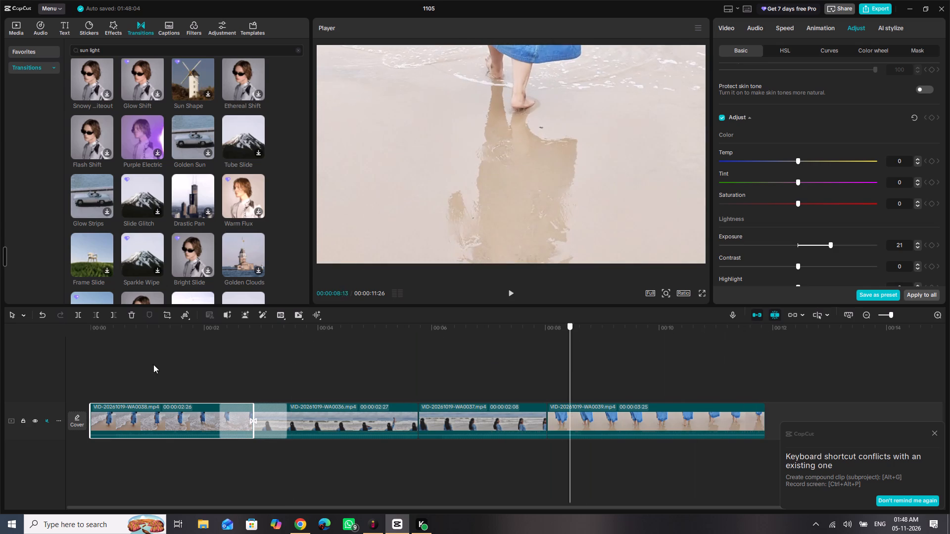
pyautogui.moveTo(153, 364); pyautogui.dragTo(493, 381)
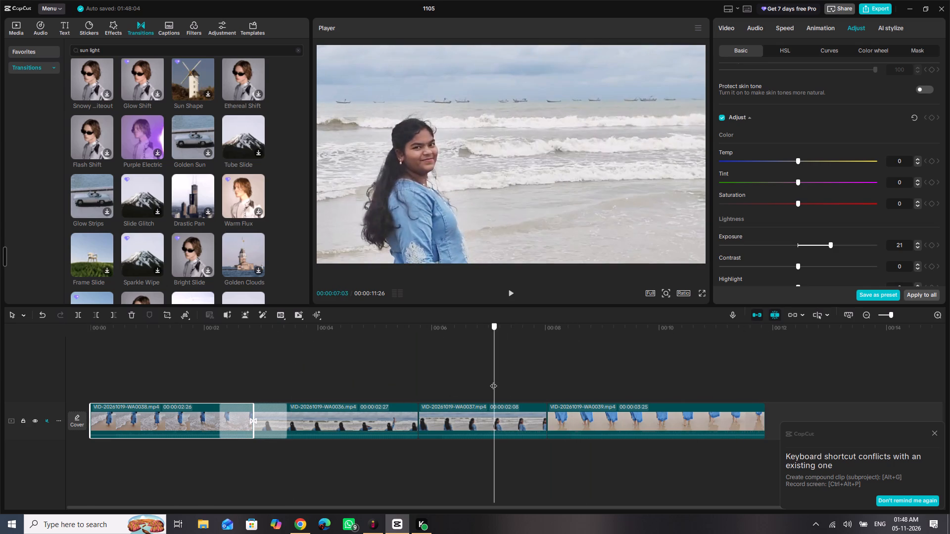
pyautogui.moveTo(493, 381); pyautogui.dragTo(493, 381)
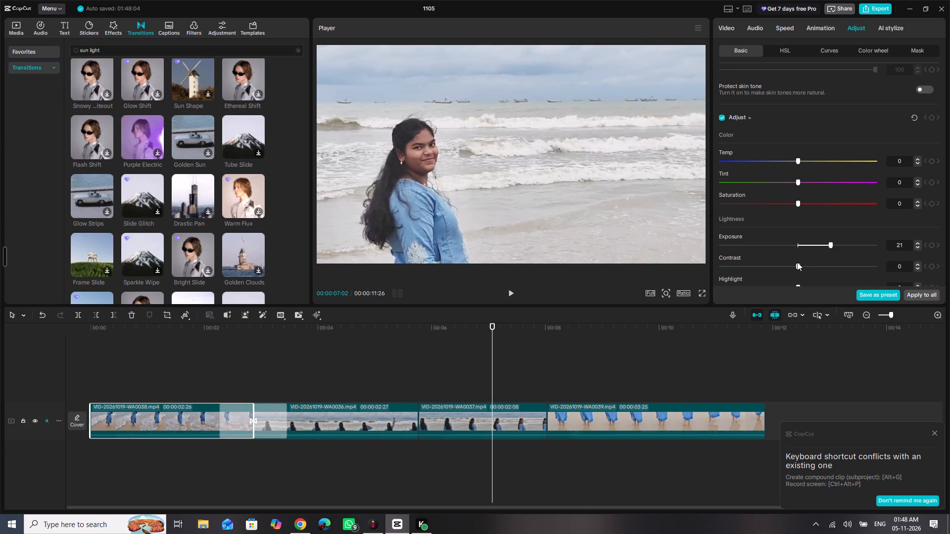
# Lower the first clip's Contrast to -31.
pyautogui.moveTo(797, 262); pyautogui.dragTo(735, 270)
pyautogui.moveTo(735, 270); pyautogui.dragTo(748, 281)
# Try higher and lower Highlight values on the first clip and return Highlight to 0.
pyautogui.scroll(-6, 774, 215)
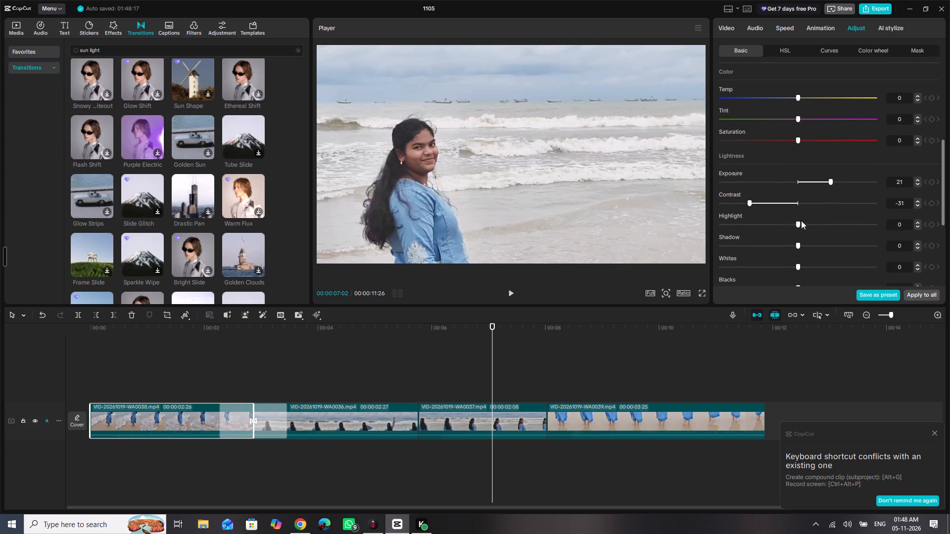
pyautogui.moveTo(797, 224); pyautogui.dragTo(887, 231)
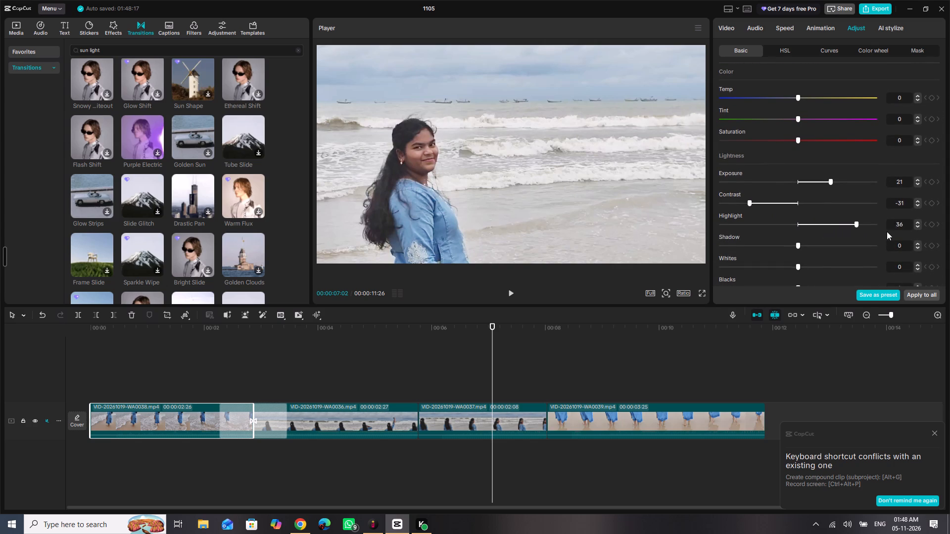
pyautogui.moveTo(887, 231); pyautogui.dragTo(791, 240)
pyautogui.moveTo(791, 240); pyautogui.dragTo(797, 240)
# Set the first clip's Whites to 30 and Blacks to 50, and apply the adjustments to all clips.
pyautogui.moveTo(797, 265); pyautogui.dragTo(854, 277)
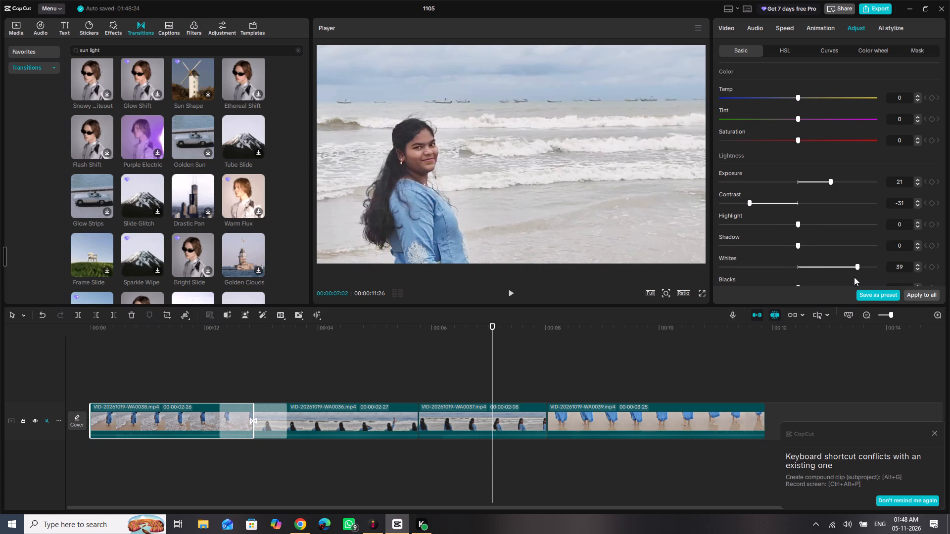
pyautogui.moveTo(854, 277); pyautogui.dragTo(843, 277)
pyautogui.scroll(-3, 835, 231)
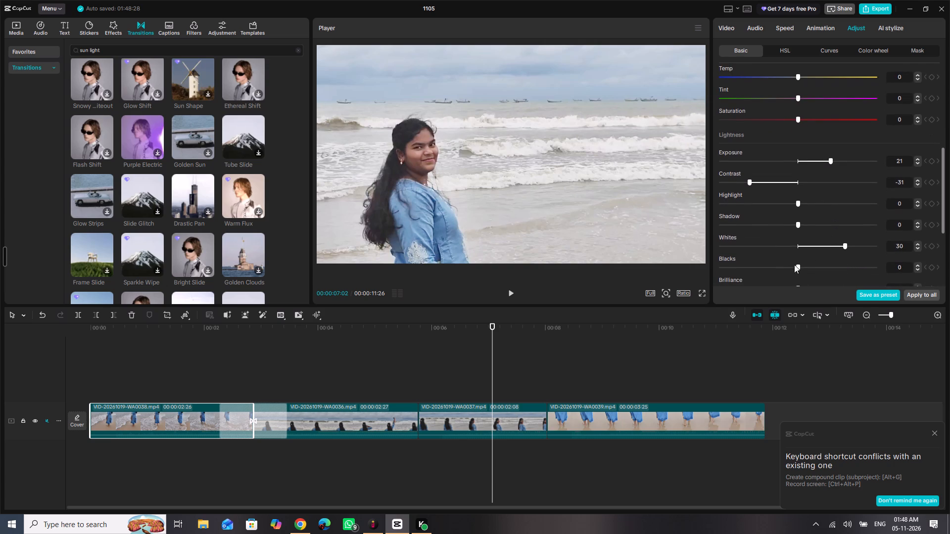
pyautogui.moveTo(801, 266); pyautogui.dragTo(924, 281)
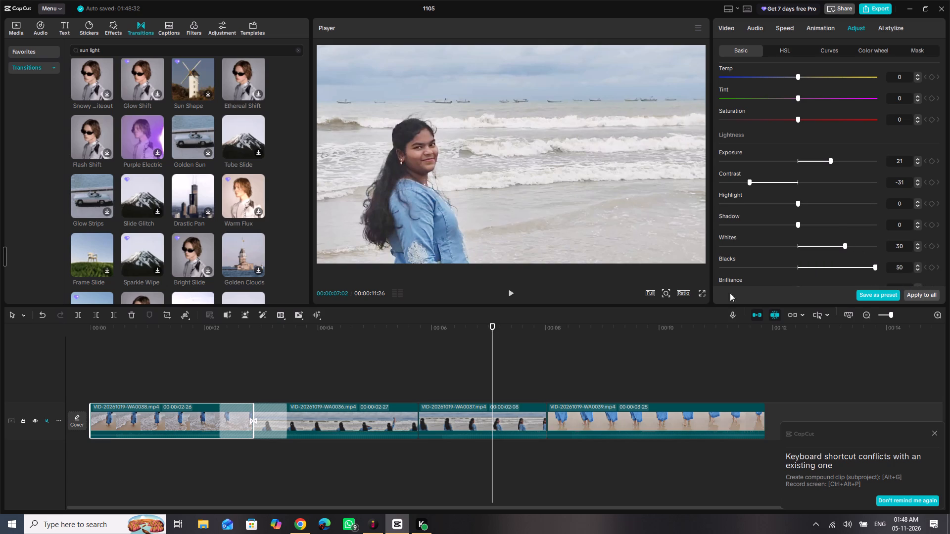
pyautogui.click(915, 290)
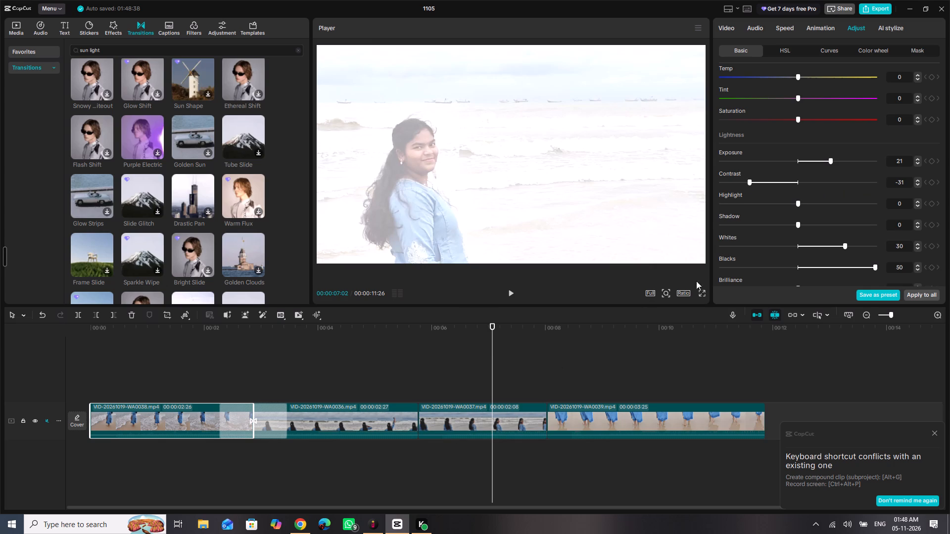
# Reset the first clip's Exposure, Contrast, Whites and Blacks to 0, and apply the adjustments to all clips.
pyautogui.click(798, 160)
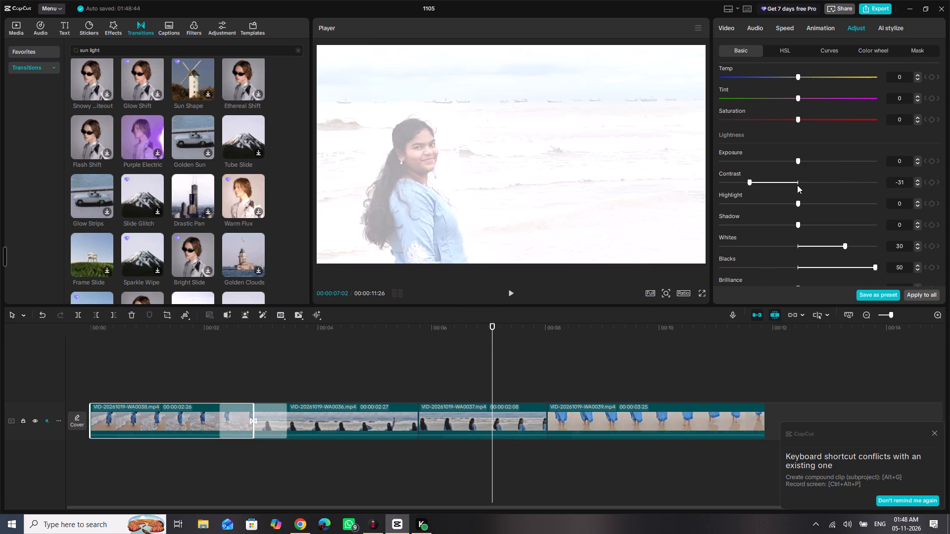
pyautogui.click(797, 185)
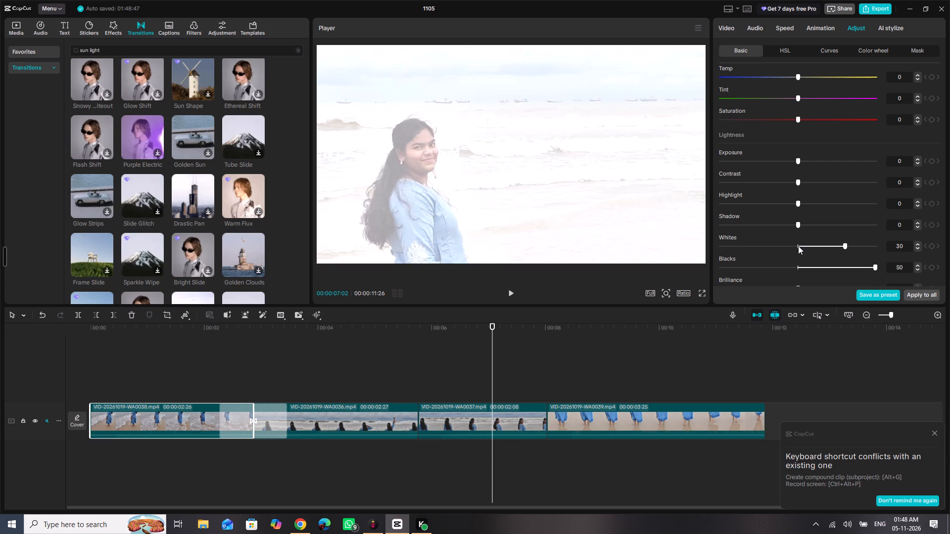
pyautogui.click(797, 247)
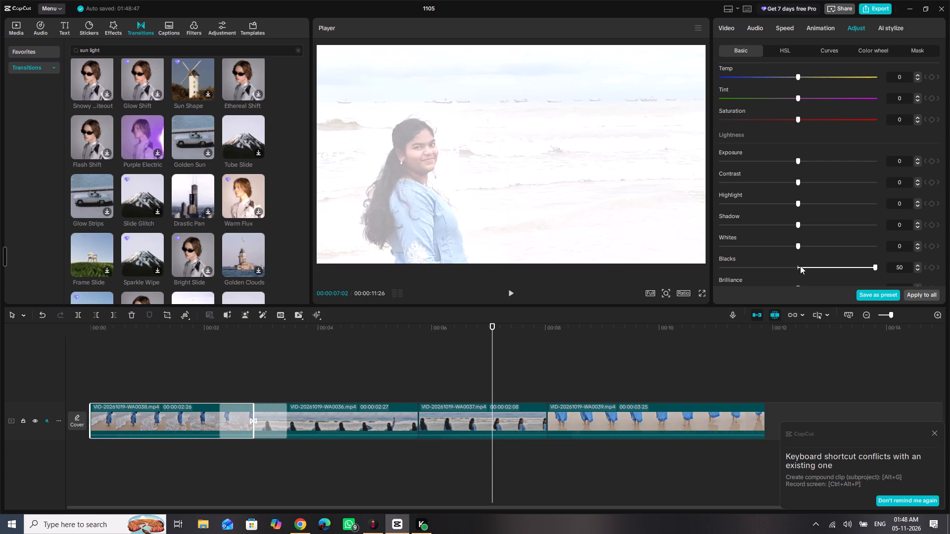
pyautogui.click(800, 266)
pyautogui.click(918, 297)
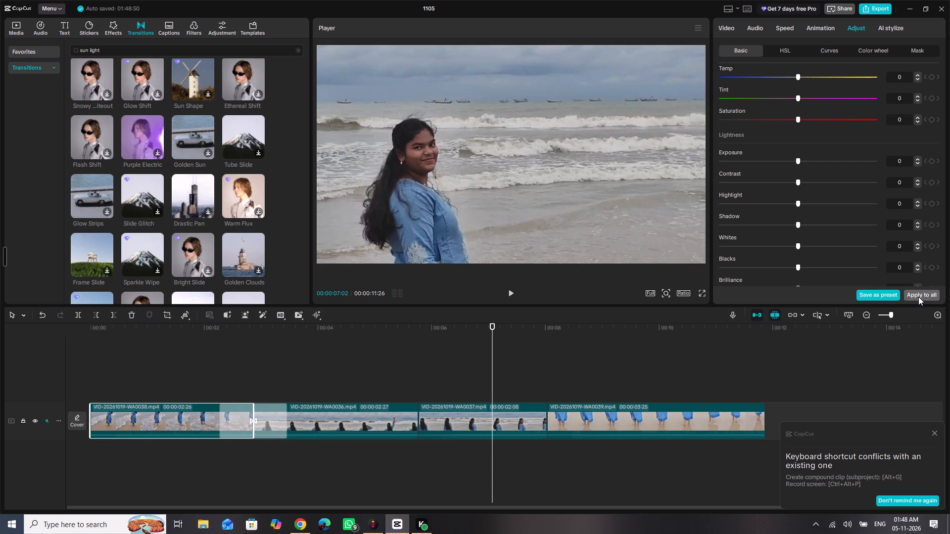
# Select the third clip and set its Shadow to -25, Exposure to 20 and Highlight to 16.
pyautogui.click(455, 431)
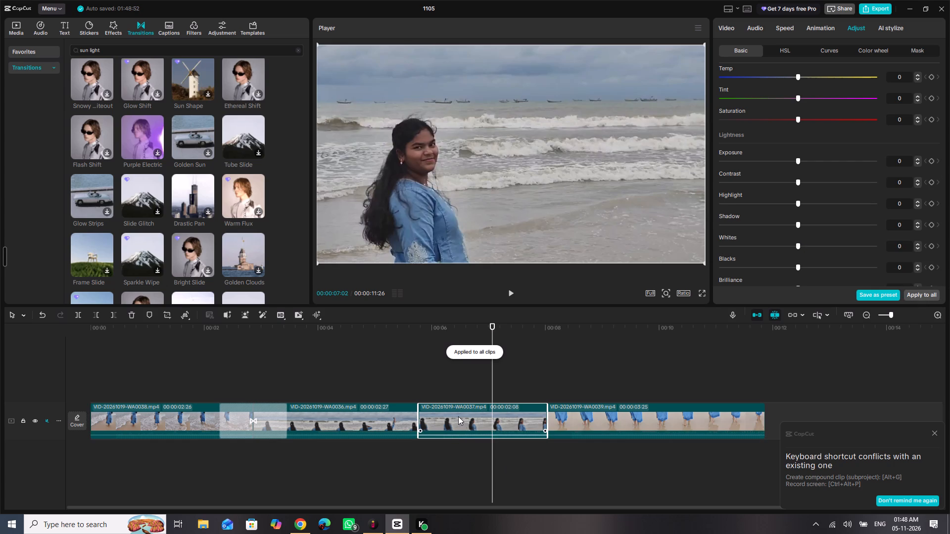
pyautogui.moveTo(798, 224); pyautogui.dragTo(808, 224)
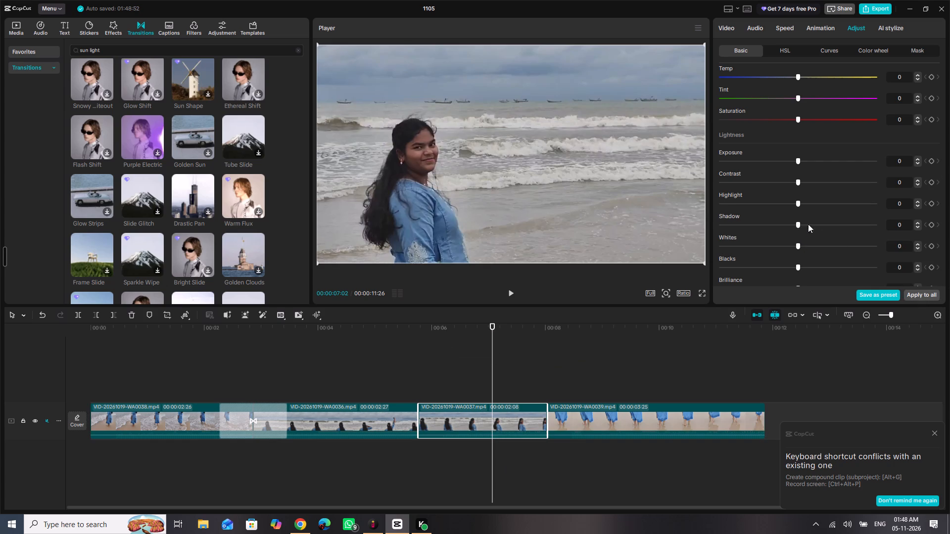
pyautogui.moveTo(808, 224); pyautogui.dragTo(759, 232)
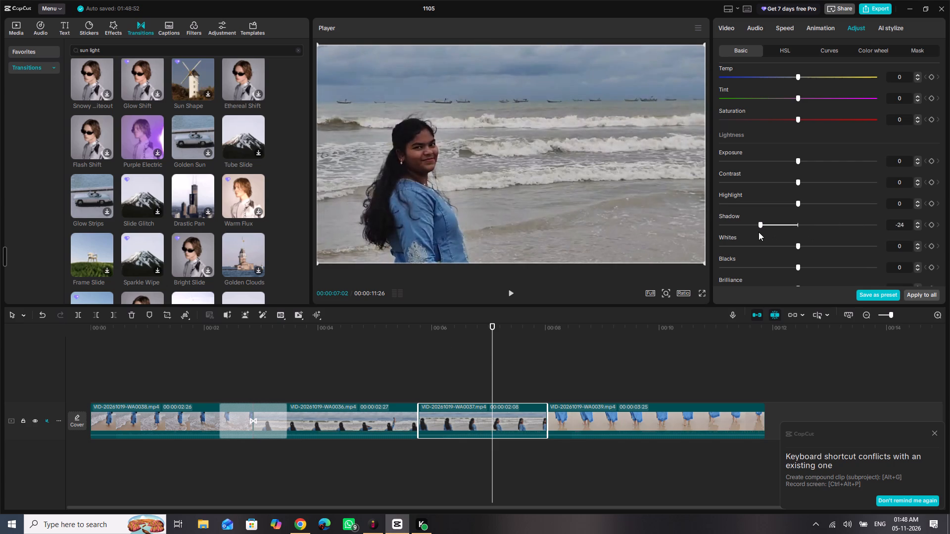
pyautogui.moveTo(759, 232); pyautogui.dragTo(757, 232)
pyautogui.moveTo(797, 157); pyautogui.dragTo(826, 163)
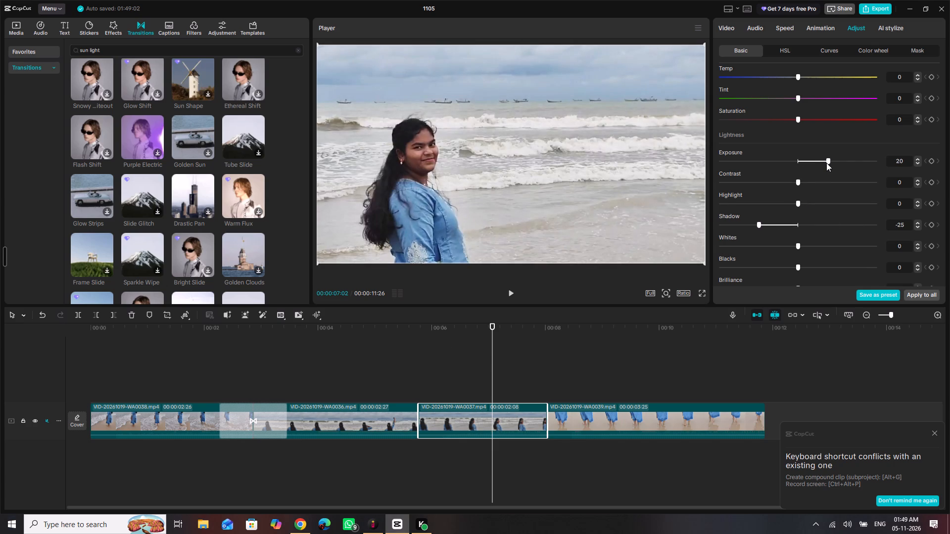
pyautogui.moveTo(800, 205); pyautogui.dragTo(817, 206)
pyautogui.moveTo(817, 206); pyautogui.dragTo(821, 212)
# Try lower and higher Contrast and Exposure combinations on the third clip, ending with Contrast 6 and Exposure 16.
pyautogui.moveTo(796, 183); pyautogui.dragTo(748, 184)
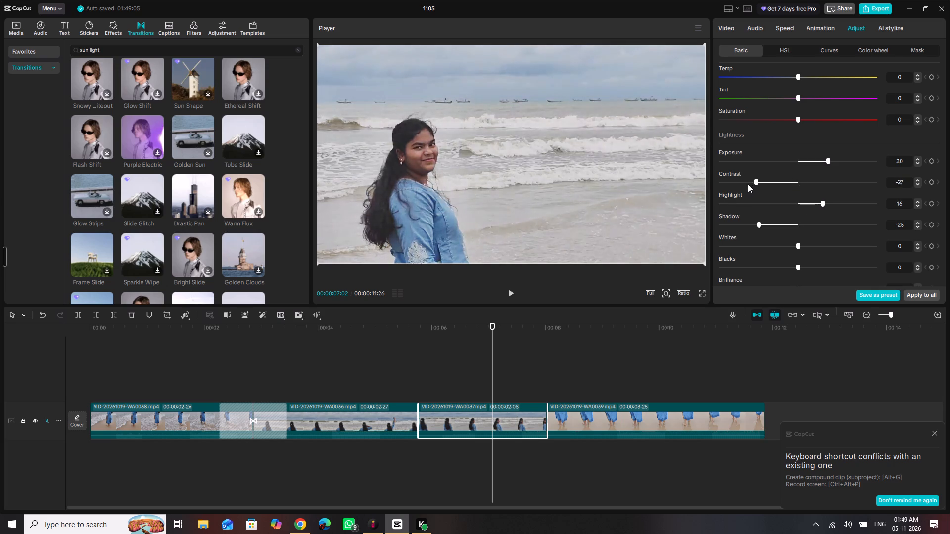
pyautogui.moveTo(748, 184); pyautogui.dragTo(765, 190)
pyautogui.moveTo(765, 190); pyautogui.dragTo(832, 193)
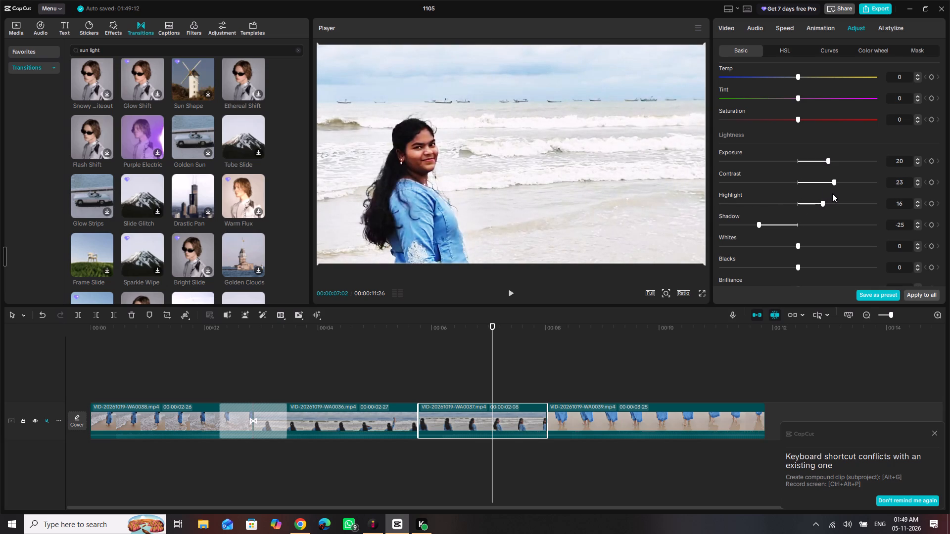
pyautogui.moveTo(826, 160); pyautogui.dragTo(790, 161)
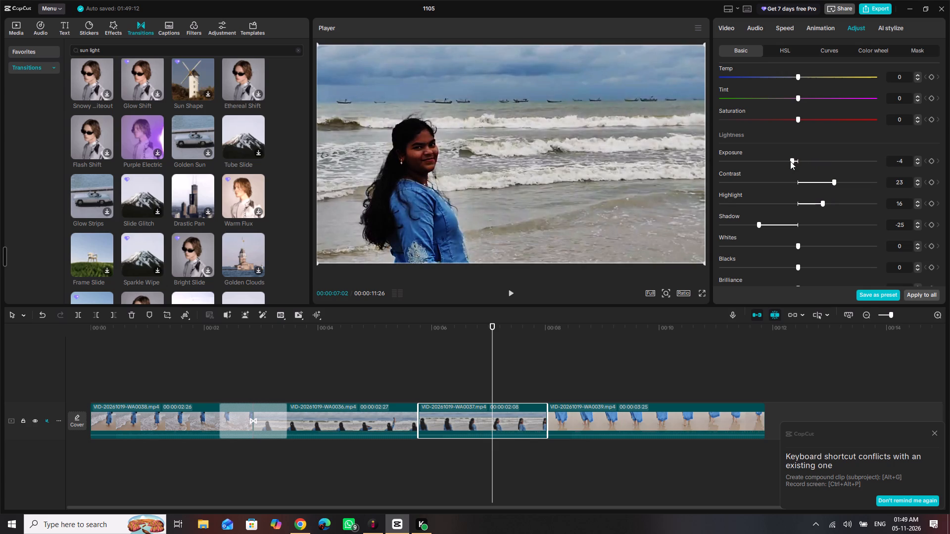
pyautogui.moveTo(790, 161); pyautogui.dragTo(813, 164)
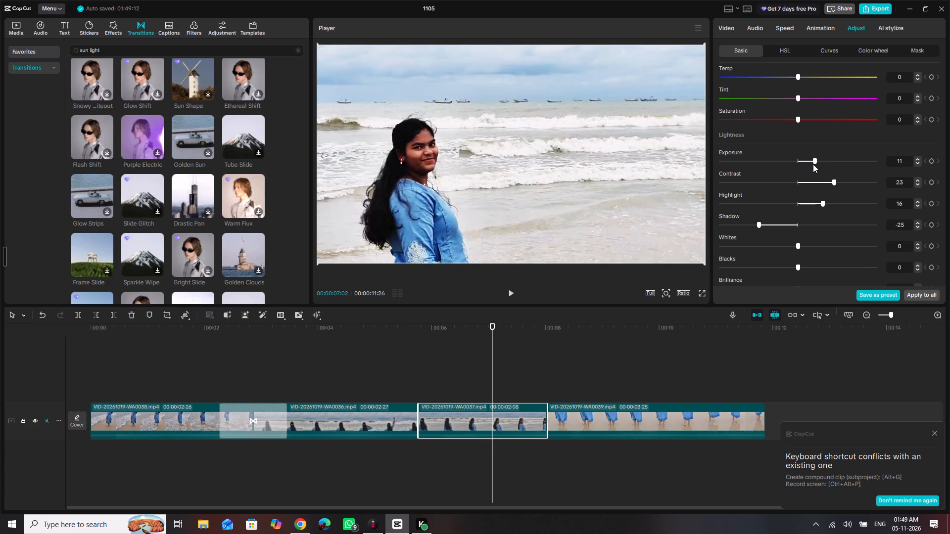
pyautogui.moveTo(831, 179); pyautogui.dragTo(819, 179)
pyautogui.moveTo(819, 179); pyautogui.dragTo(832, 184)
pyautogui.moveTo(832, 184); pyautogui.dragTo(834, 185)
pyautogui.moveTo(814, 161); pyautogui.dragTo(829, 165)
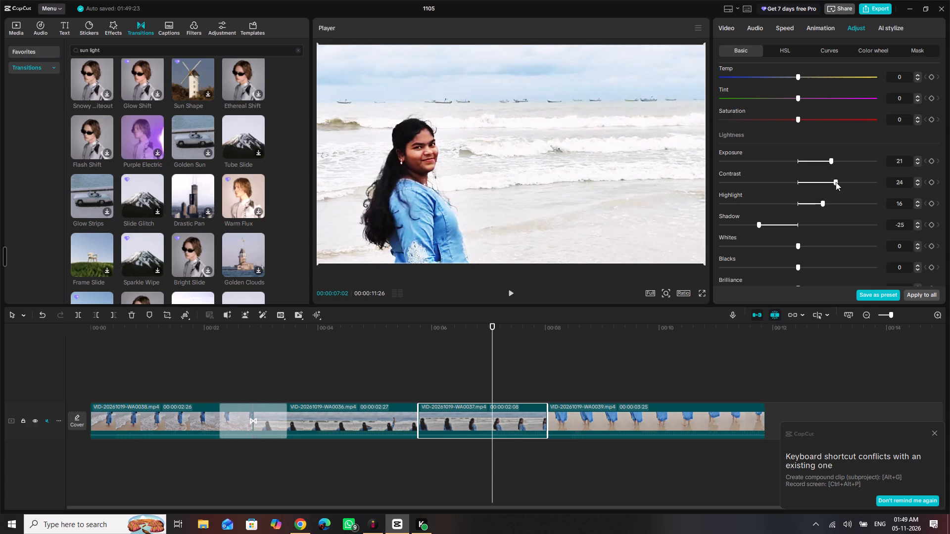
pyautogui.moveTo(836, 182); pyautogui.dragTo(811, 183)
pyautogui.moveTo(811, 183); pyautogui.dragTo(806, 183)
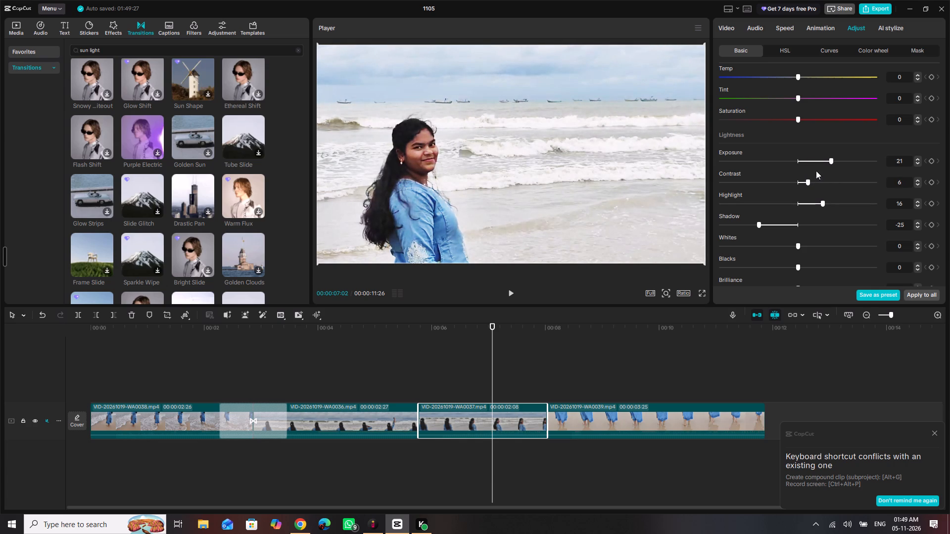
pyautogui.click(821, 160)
# Set the third clip's Highlight to -27, Contrast to 16 and Exposure to 18.
pyautogui.moveTo(821, 203); pyautogui.dragTo(771, 210)
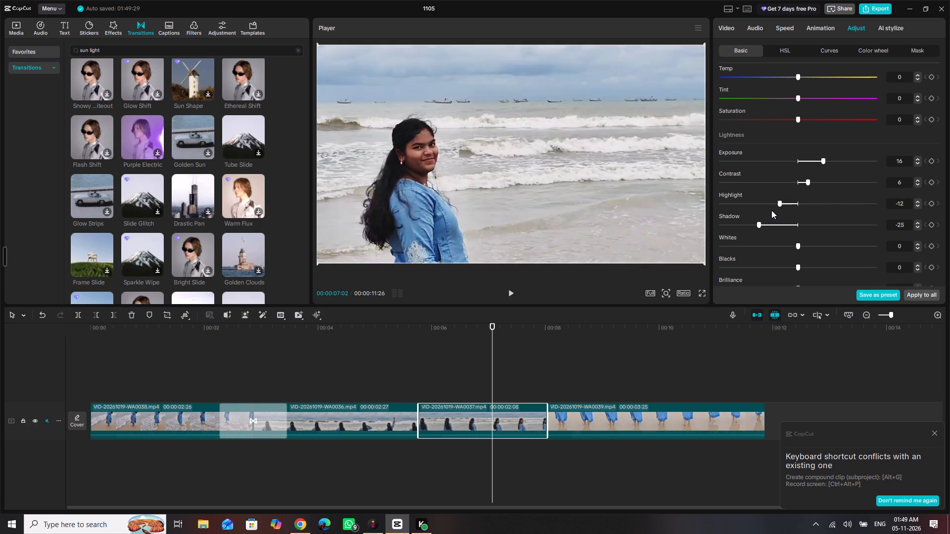
pyautogui.moveTo(771, 210); pyautogui.dragTo(754, 210)
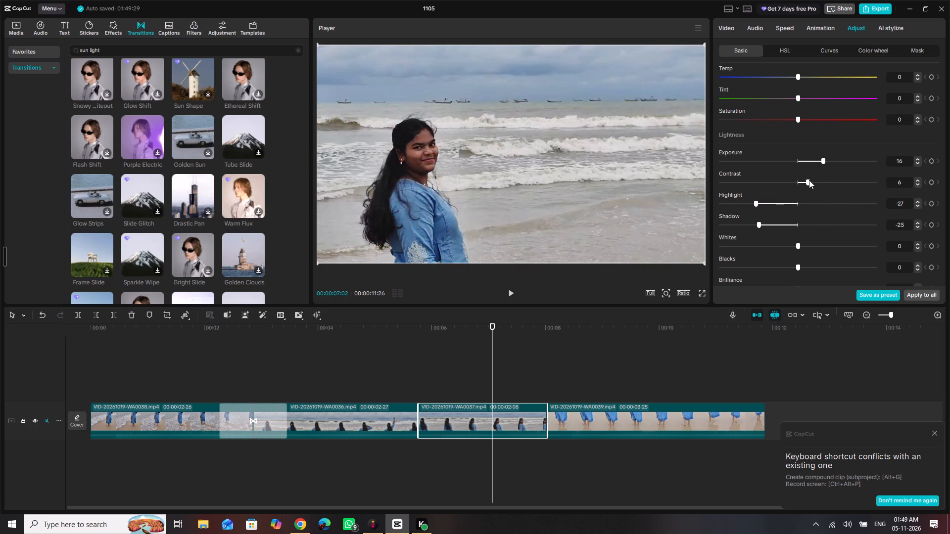
pyautogui.moveTo(809, 180); pyautogui.dragTo(821, 180)
pyautogui.moveTo(823, 161); pyautogui.dragTo(844, 162)
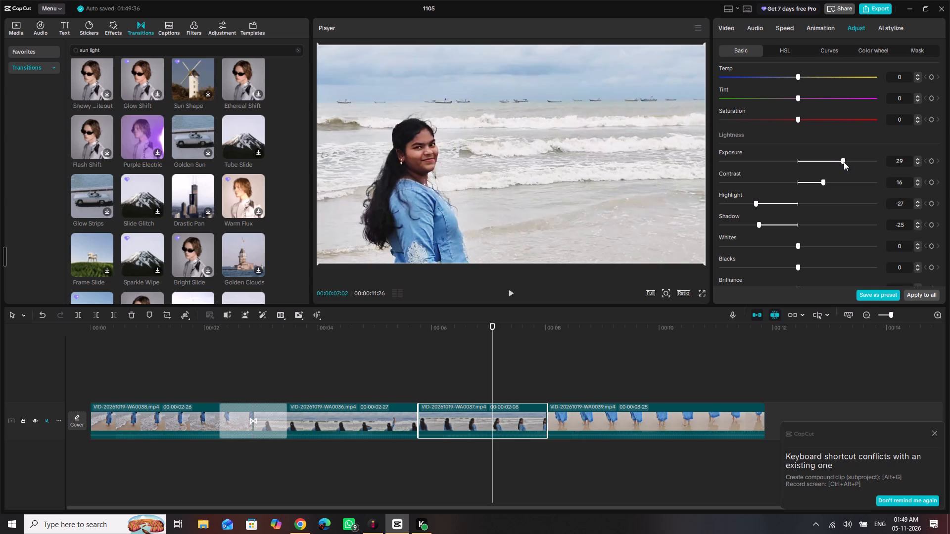
pyautogui.moveTo(844, 162); pyautogui.dragTo(821, 169)
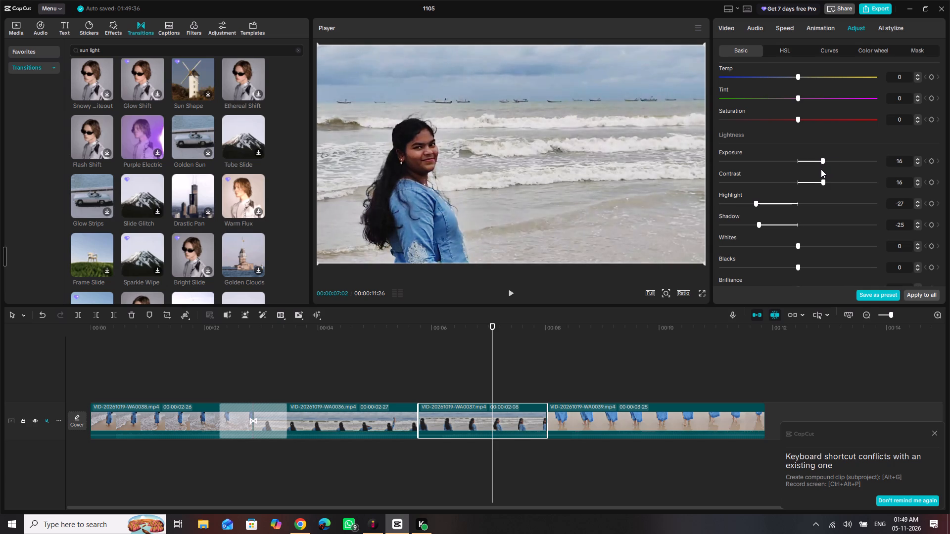
pyautogui.moveTo(821, 169); pyautogui.dragTo(824, 169)
# Set the third clip's Shadow to -13 after trying it at 0.
pyautogui.moveTo(760, 222); pyautogui.dragTo(797, 234)
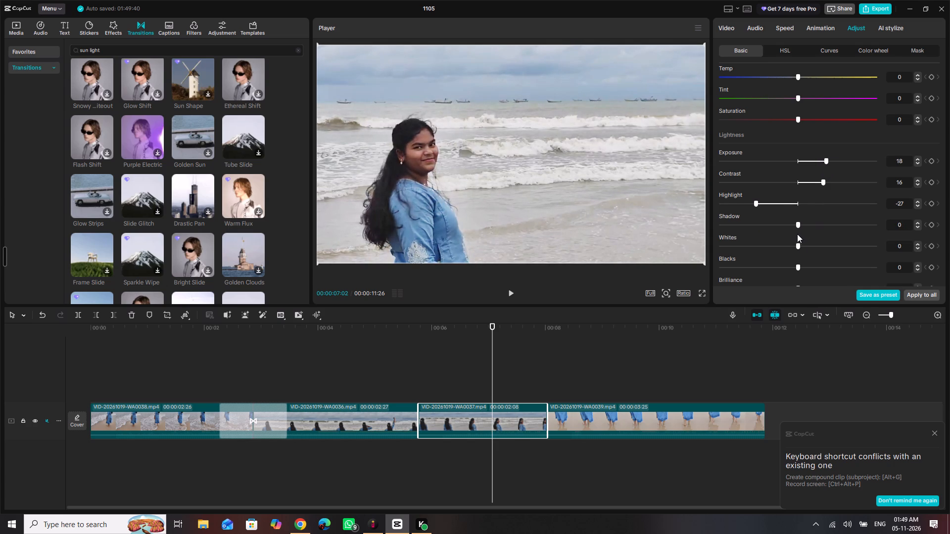
pyautogui.moveTo(797, 234); pyautogui.dragTo(797, 234)
pyautogui.moveTo(796, 223); pyautogui.dragTo(783, 225)
pyautogui.moveTo(783, 225); pyautogui.dragTo(776, 225)
# Set the third clip's Blacks to -12, and try raising Whites to 11 before returning Whites to 0.
pyautogui.moveTo(797, 245); pyautogui.dragTo(812, 247)
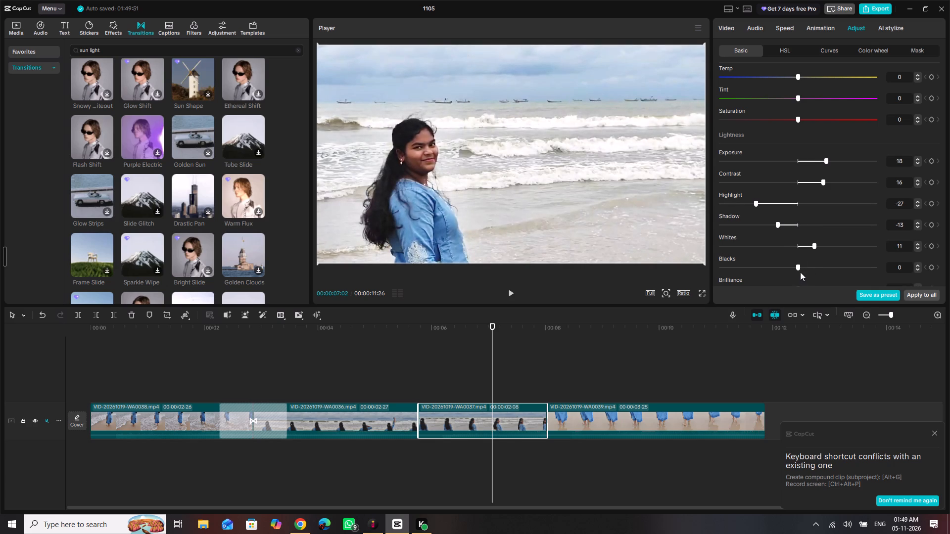
pyautogui.moveTo(799, 266); pyautogui.dragTo(793, 271)
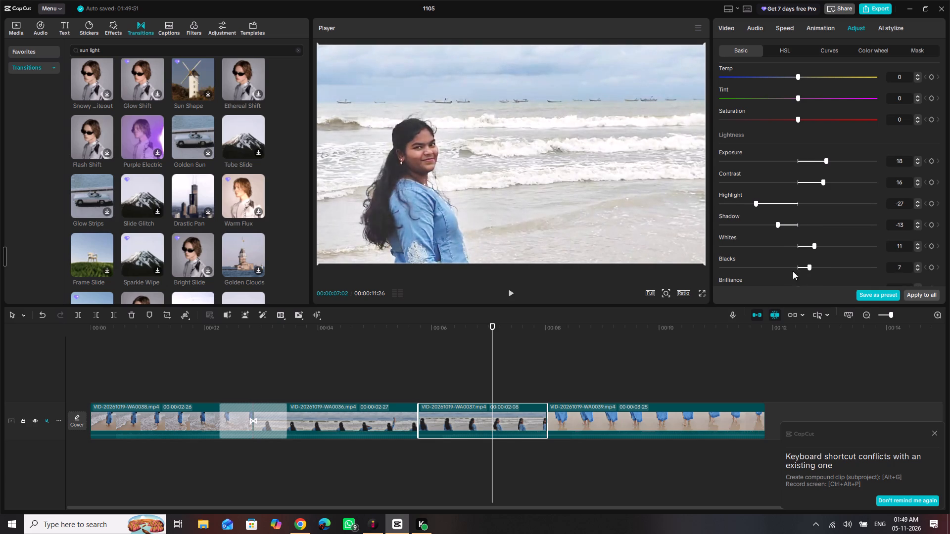
pyautogui.moveTo(793, 271); pyautogui.dragTo(778, 271)
pyautogui.moveTo(811, 247); pyautogui.dragTo(803, 247)
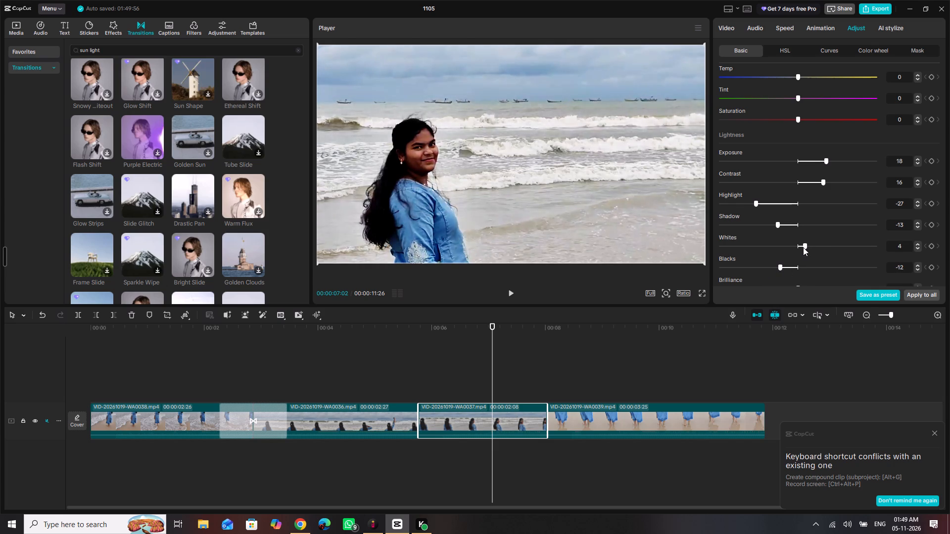
pyautogui.moveTo(803, 247); pyautogui.dragTo(794, 250)
# Set the third clip's Blacks to -5 after trying -28 and 0, and lower Exposure to 10 after trying 40.
pyautogui.moveTo(779, 266); pyautogui.dragTo(754, 268)
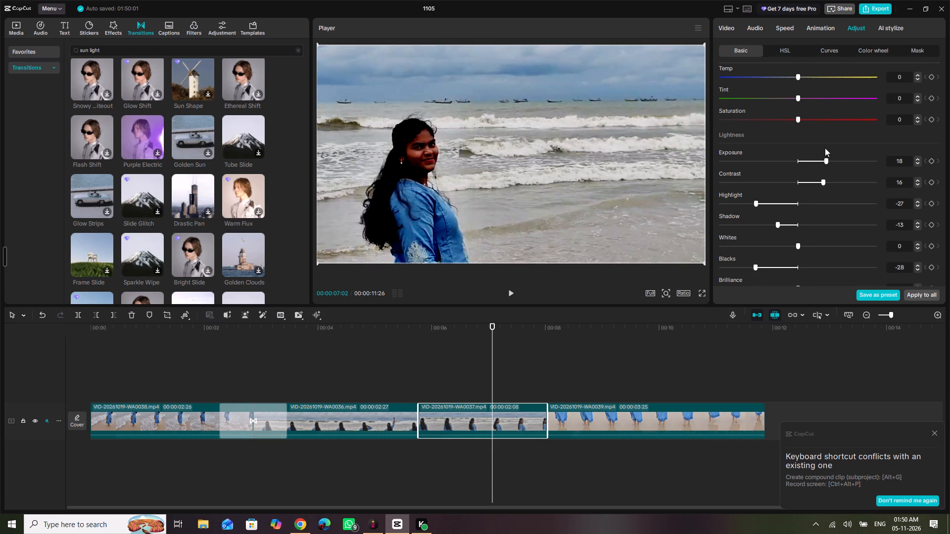
pyautogui.moveTo(827, 161); pyautogui.dragTo(849, 163)
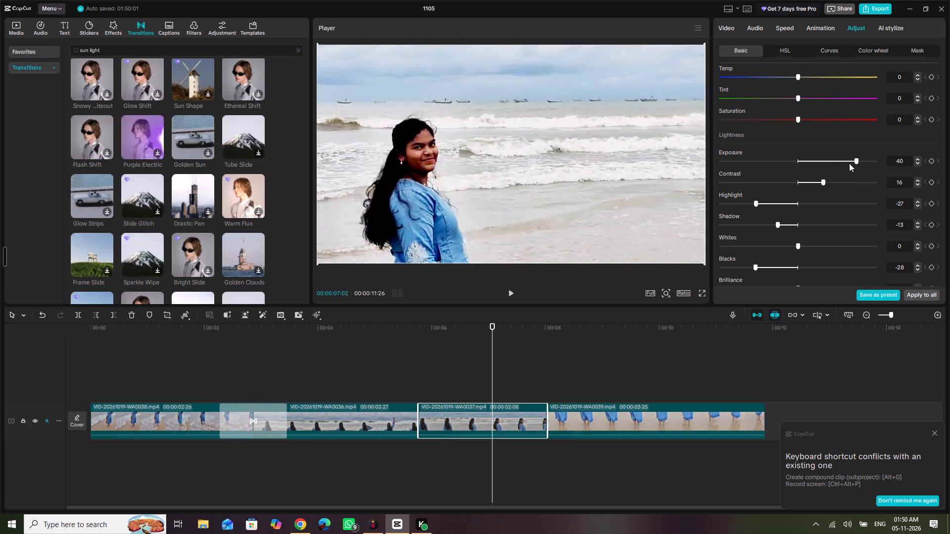
pyautogui.moveTo(849, 163); pyautogui.dragTo(812, 168)
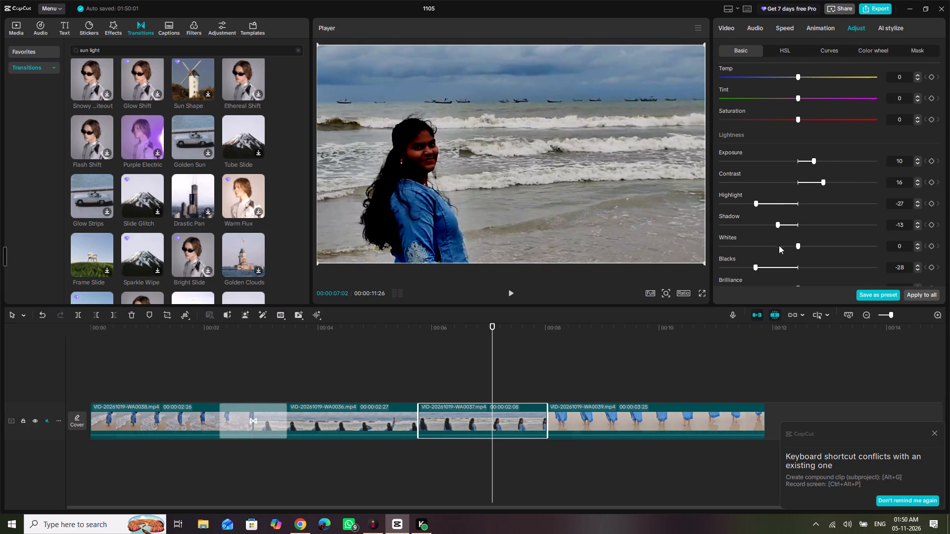
pyautogui.click(796, 268)
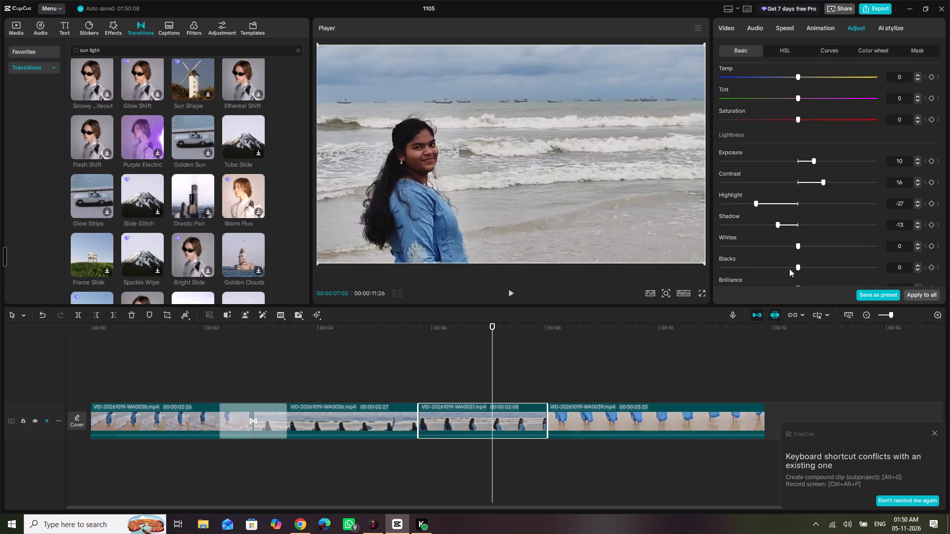
pyautogui.click(789, 268)
# Set the third clip's Exposure to 32 after trying 24 and 6, checking the face in an enlarged preview.
pyautogui.click(834, 162)
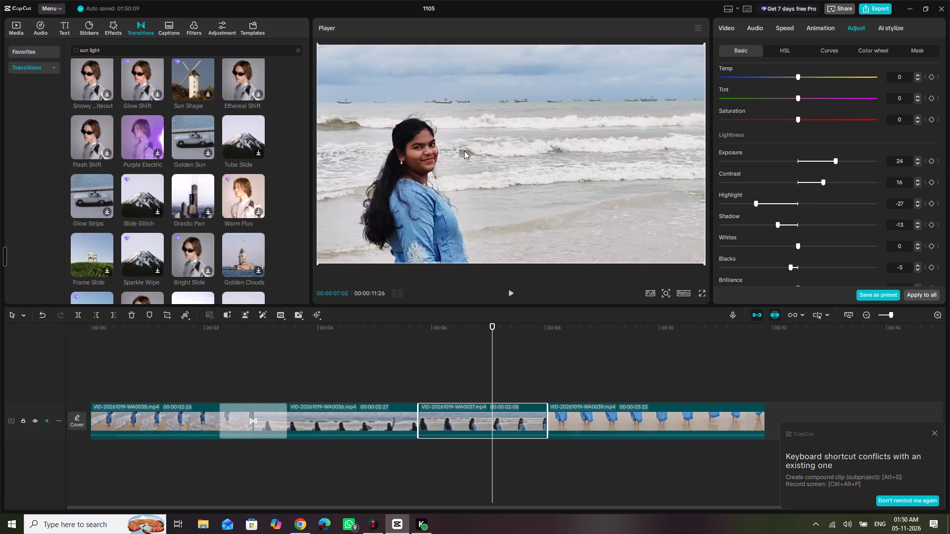
pyautogui.keyDown('ctrl'); pyautogui.scroll(4, 464, 151); pyautogui.keyUp('ctrl')
pyautogui.hscroll(1, 464, 151)
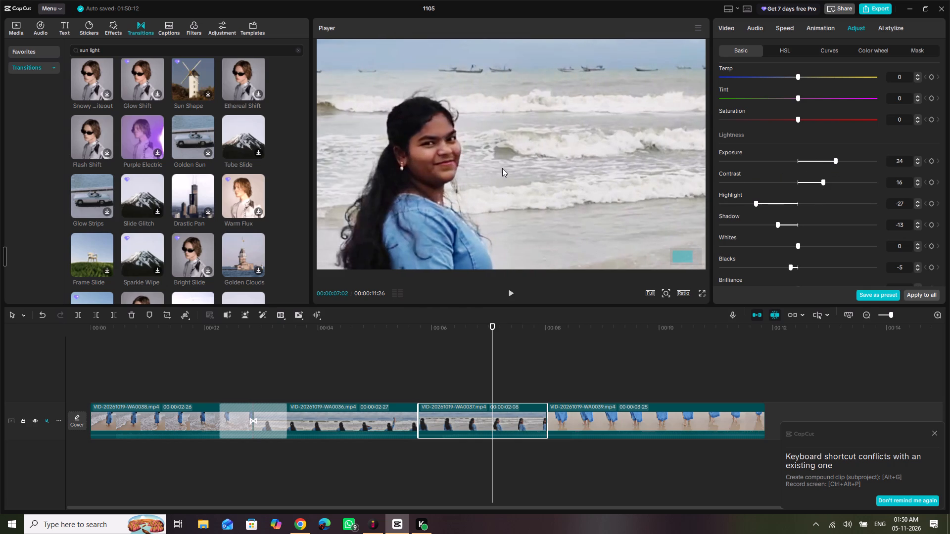
pyautogui.keyDown('ctrl'); pyautogui.scroll(3, 533, 185); pyautogui.keyUp('ctrl')
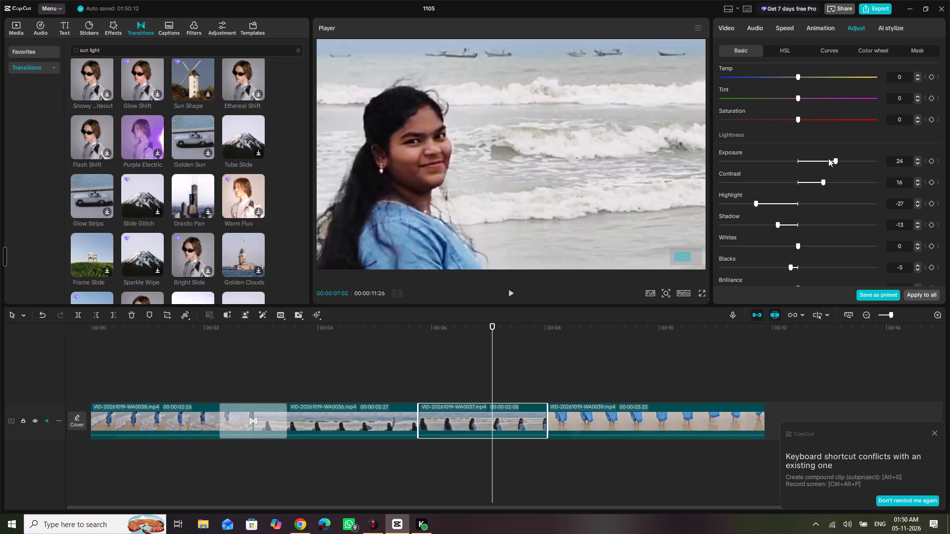
pyautogui.moveTo(835, 159); pyautogui.dragTo(807, 167)
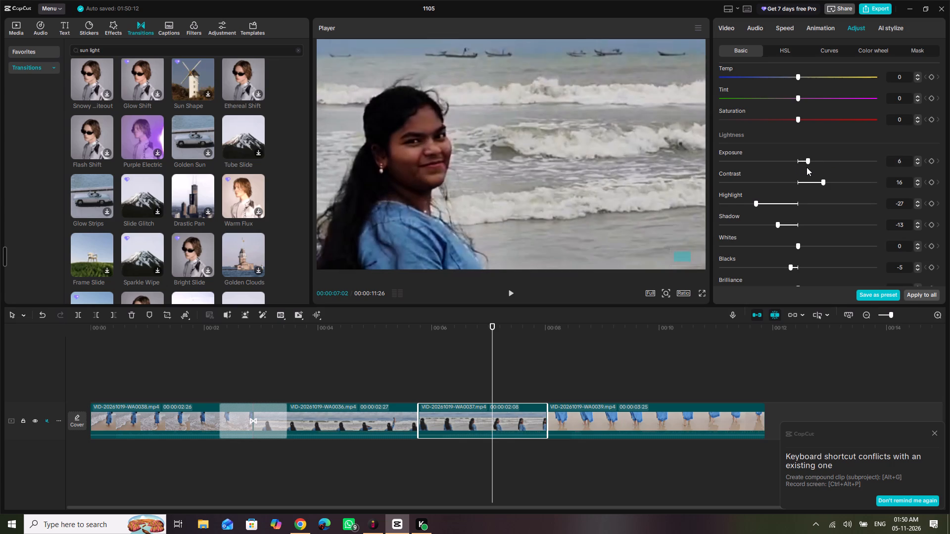
pyautogui.moveTo(807, 167); pyautogui.dragTo(845, 167)
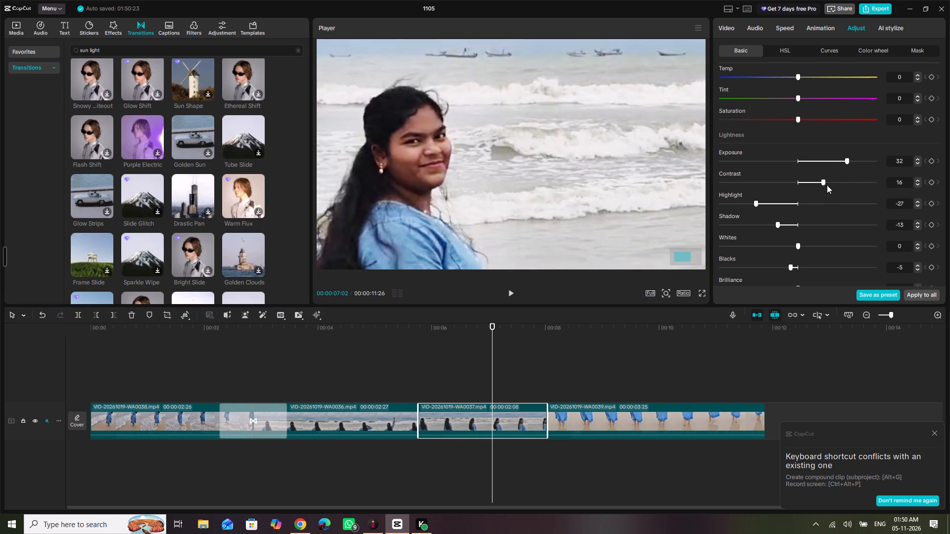
# Set the third clip's Contrast to 13 after trying -11 and 28.
pyautogui.moveTo(821, 178); pyautogui.dragTo(810, 188)
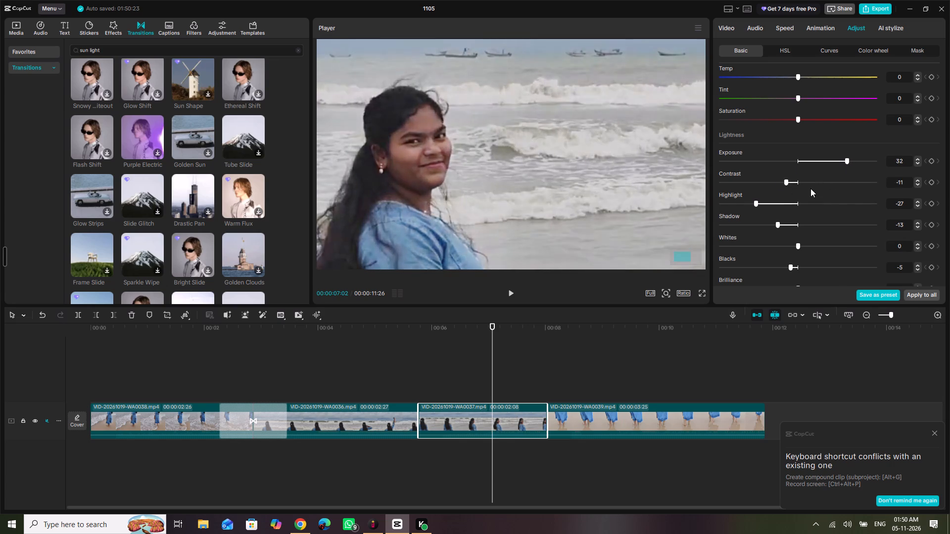
pyautogui.moveTo(810, 188); pyautogui.dragTo(834, 195)
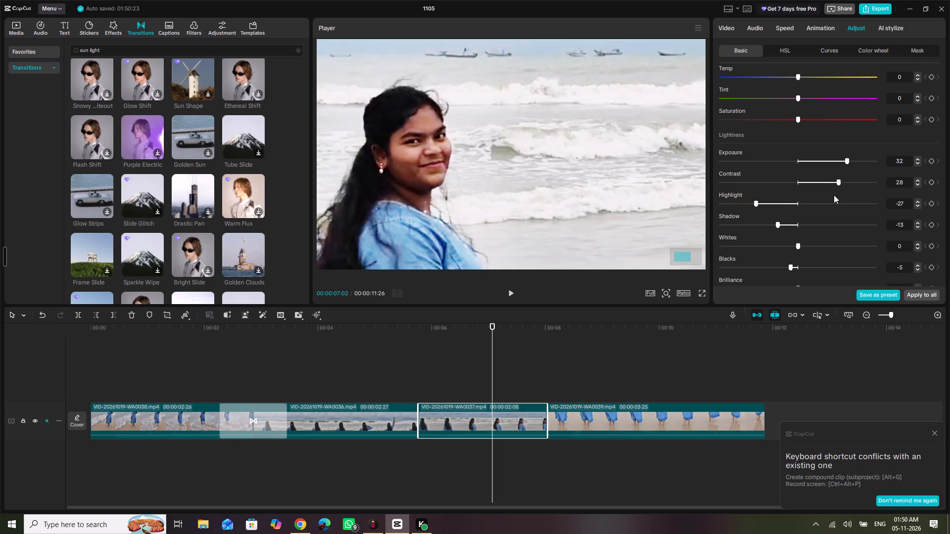
pyautogui.moveTo(834, 195); pyautogui.dragTo(815, 198)
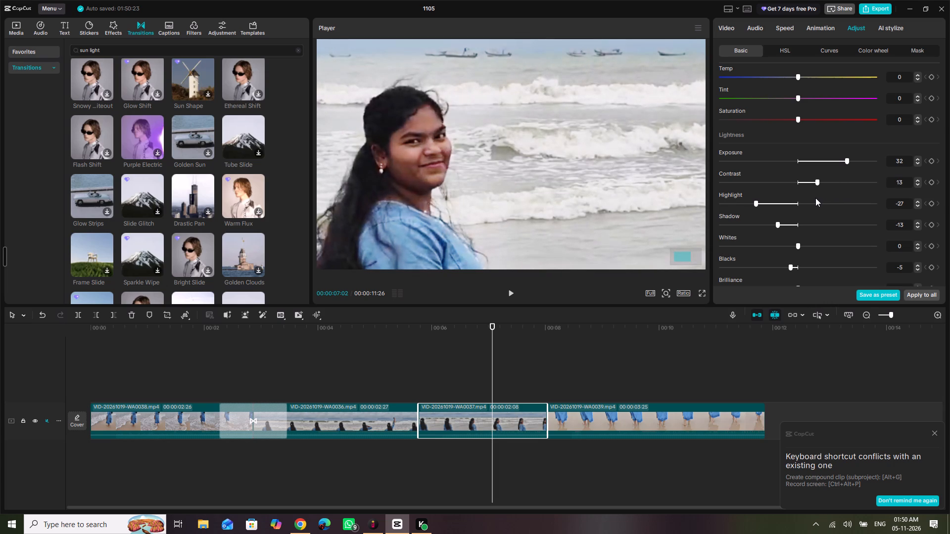
# Set the third clip's Brilliance to 10 after trying 32 and 16.
pyautogui.scroll(-5, 815, 198)
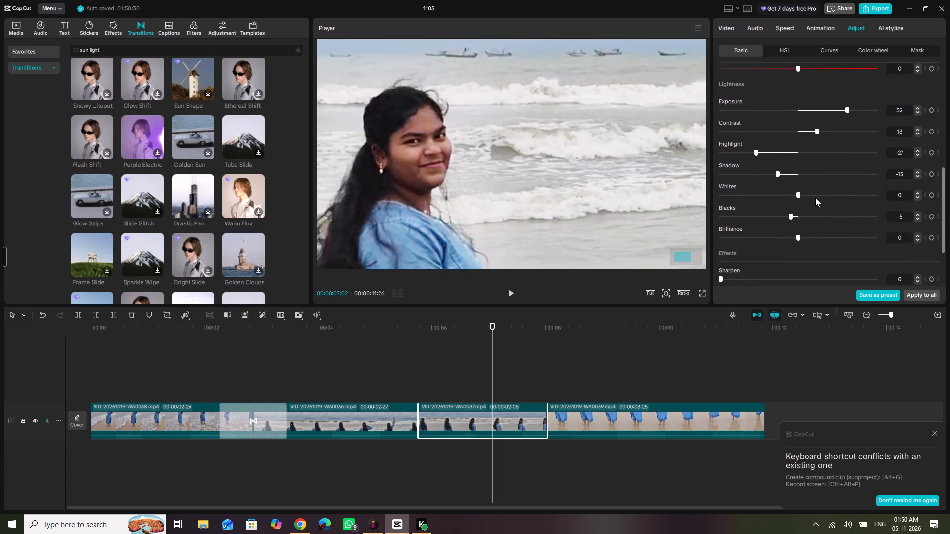
pyautogui.moveTo(799, 239); pyautogui.dragTo(815, 253)
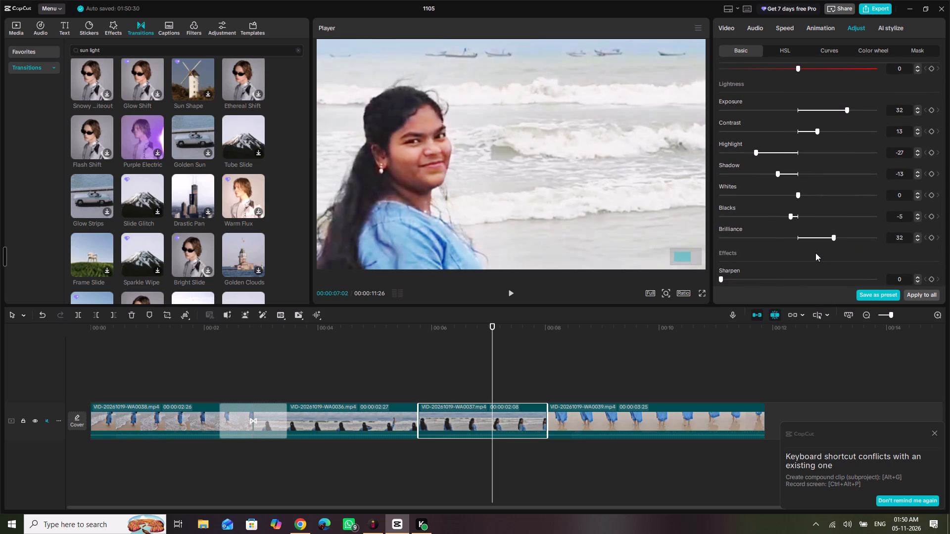
pyautogui.moveTo(815, 253); pyautogui.dragTo(821, 262)
pyautogui.click(811, 237)
# Apply the third clip's lightness adjustments to all clips.
pyautogui.click(916, 299)
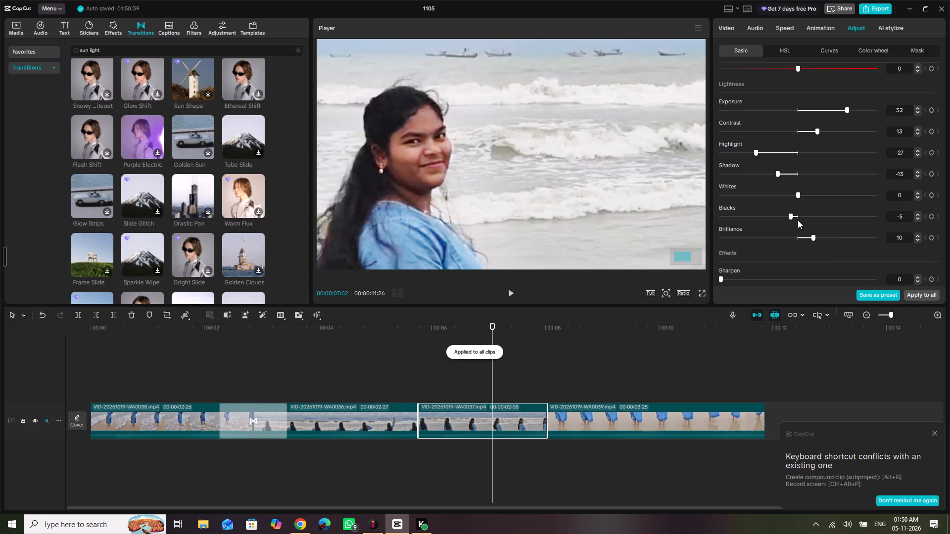
# Set the third clip's Sharpen effect to 100 and Clarity to 51.
pyautogui.scroll(-7, 843, 226)
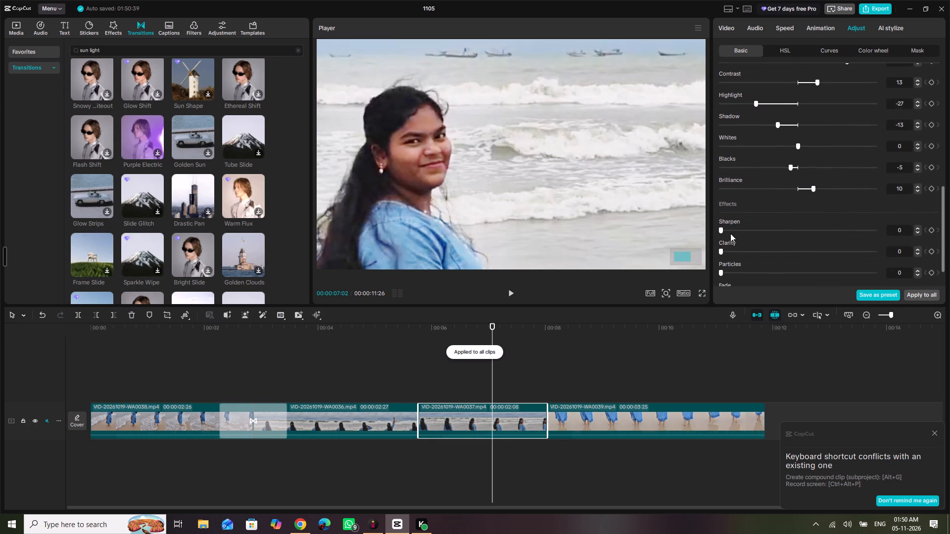
pyautogui.moveTo(719, 229); pyautogui.dragTo(780, 233)
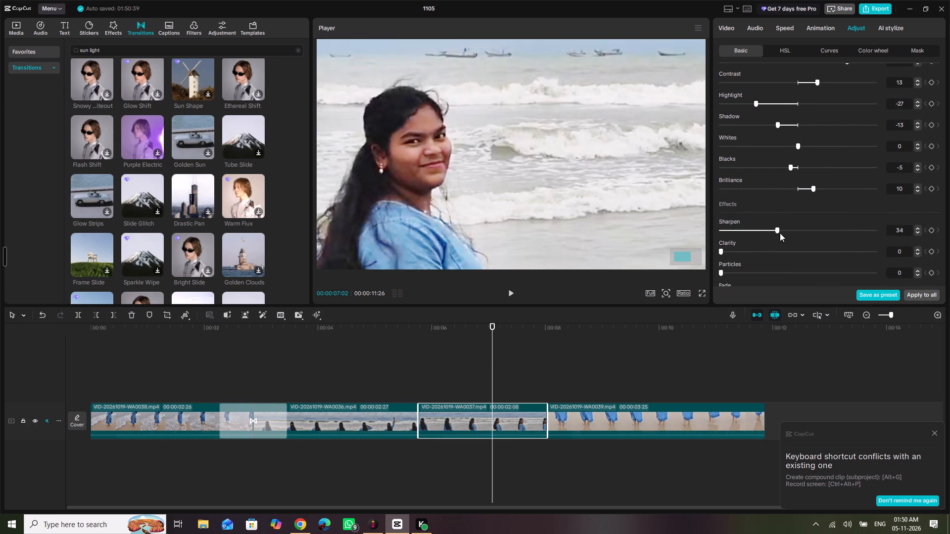
pyautogui.moveTo(780, 233); pyautogui.dragTo(876, 251)
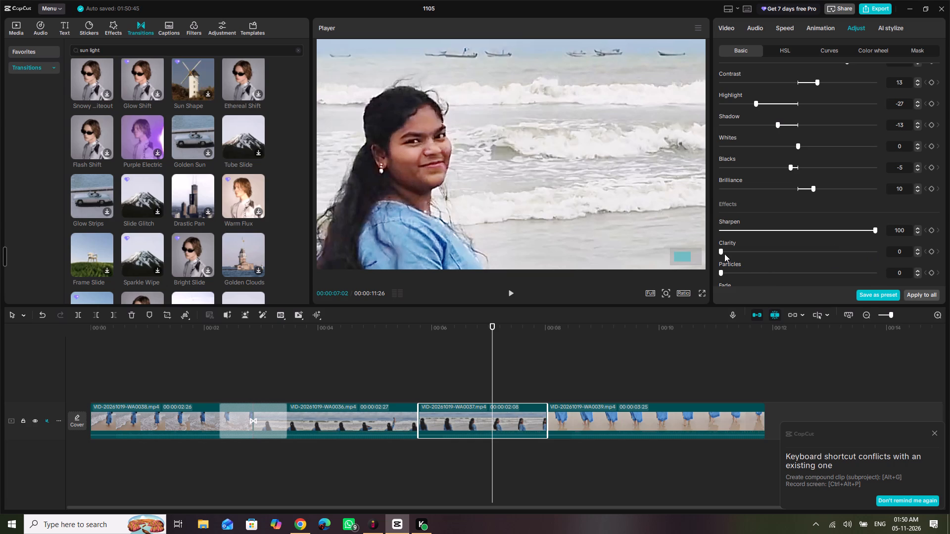
pyautogui.moveTo(720, 252); pyautogui.dragTo(802, 262)
pyautogui.moveTo(802, 262); pyautogui.dragTo(798, 262)
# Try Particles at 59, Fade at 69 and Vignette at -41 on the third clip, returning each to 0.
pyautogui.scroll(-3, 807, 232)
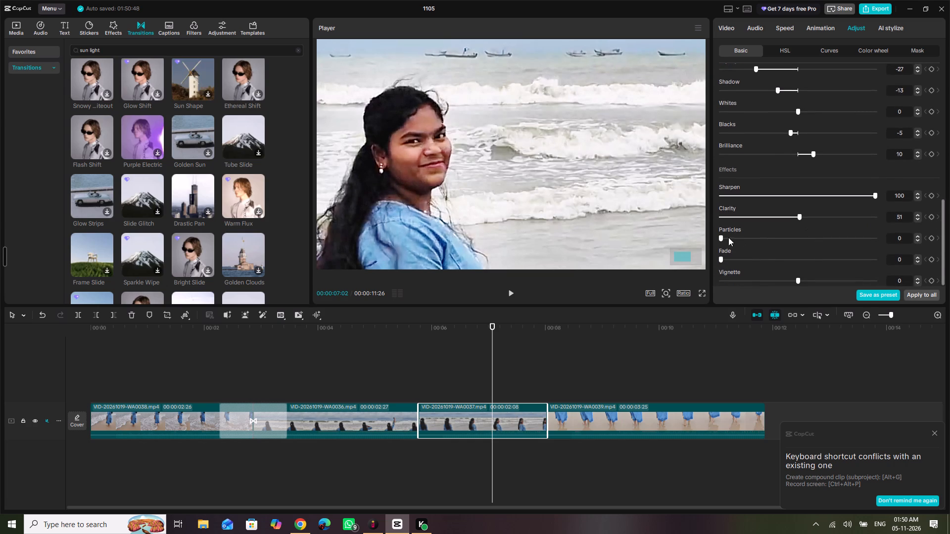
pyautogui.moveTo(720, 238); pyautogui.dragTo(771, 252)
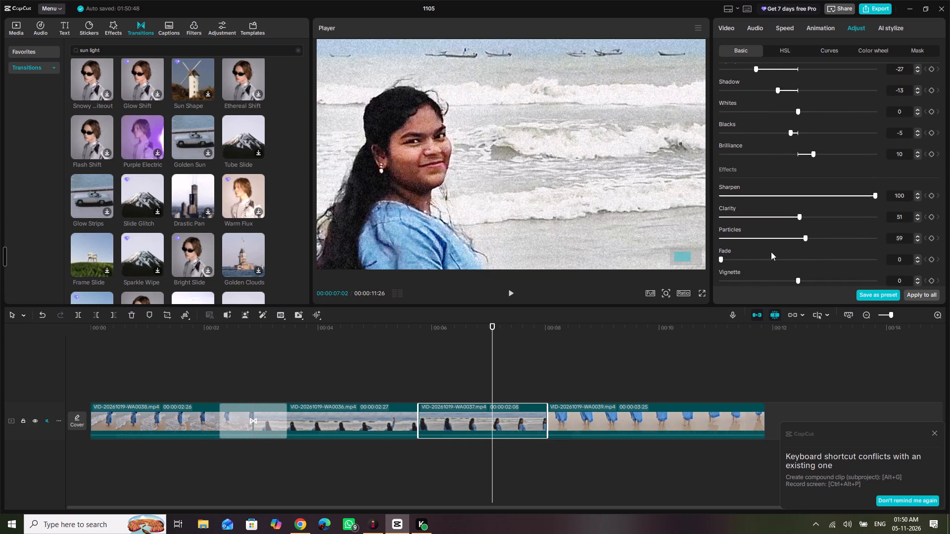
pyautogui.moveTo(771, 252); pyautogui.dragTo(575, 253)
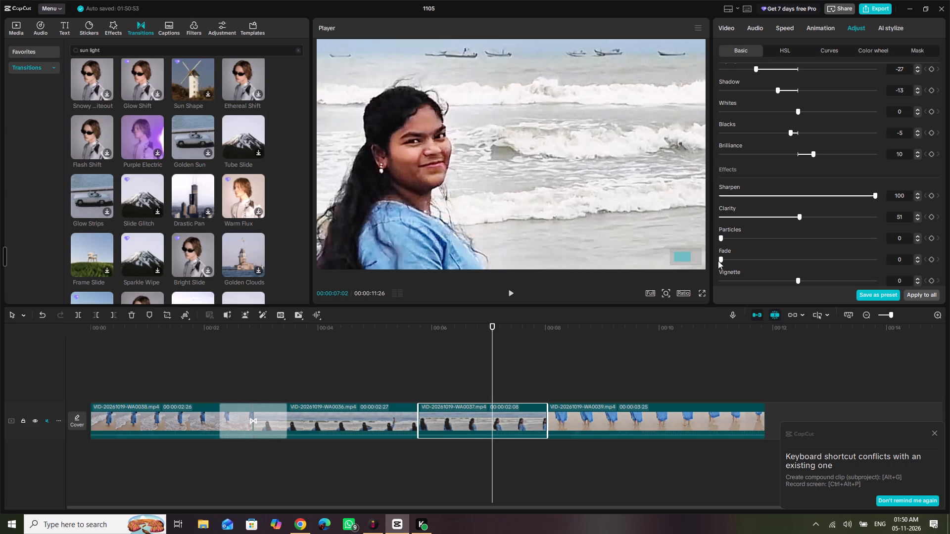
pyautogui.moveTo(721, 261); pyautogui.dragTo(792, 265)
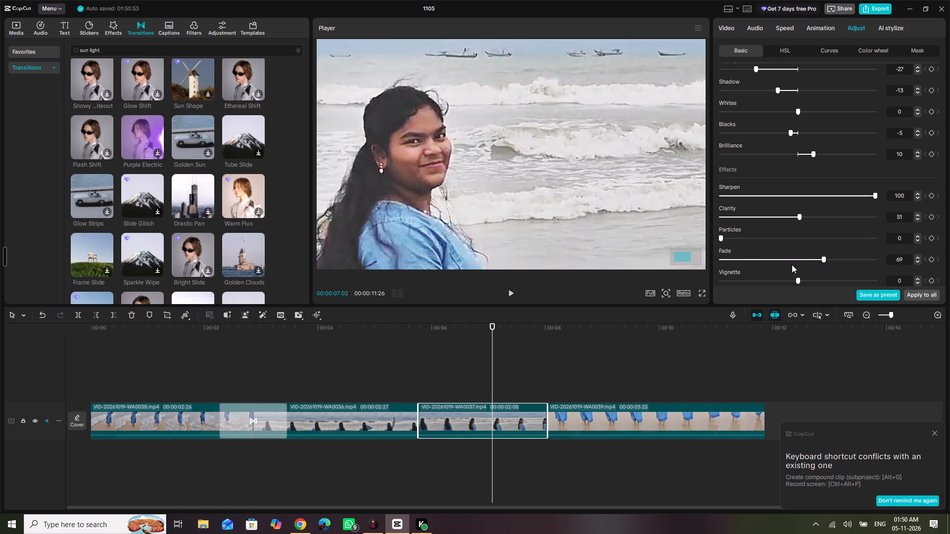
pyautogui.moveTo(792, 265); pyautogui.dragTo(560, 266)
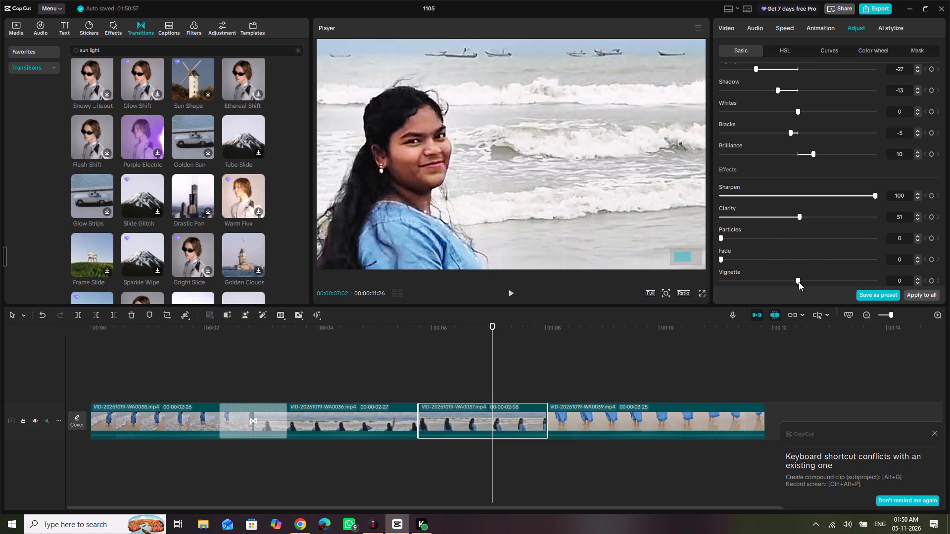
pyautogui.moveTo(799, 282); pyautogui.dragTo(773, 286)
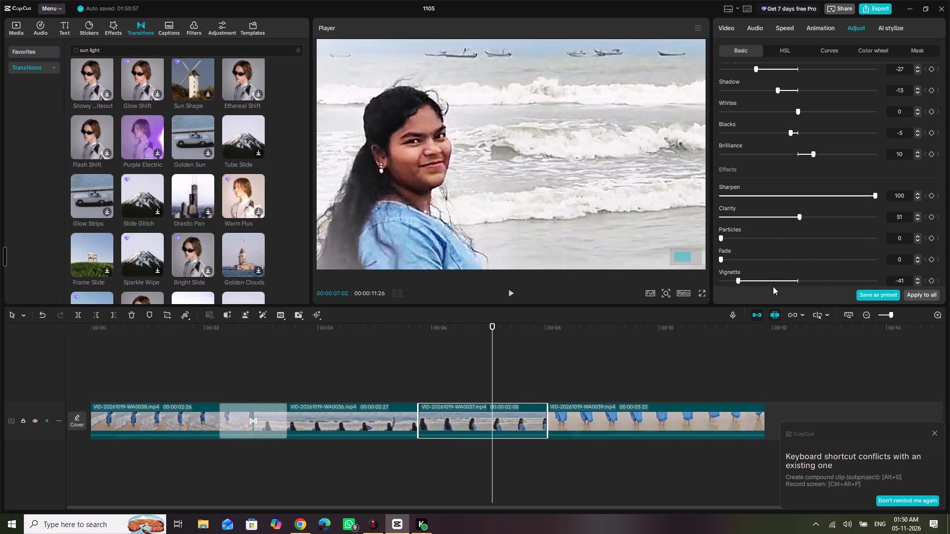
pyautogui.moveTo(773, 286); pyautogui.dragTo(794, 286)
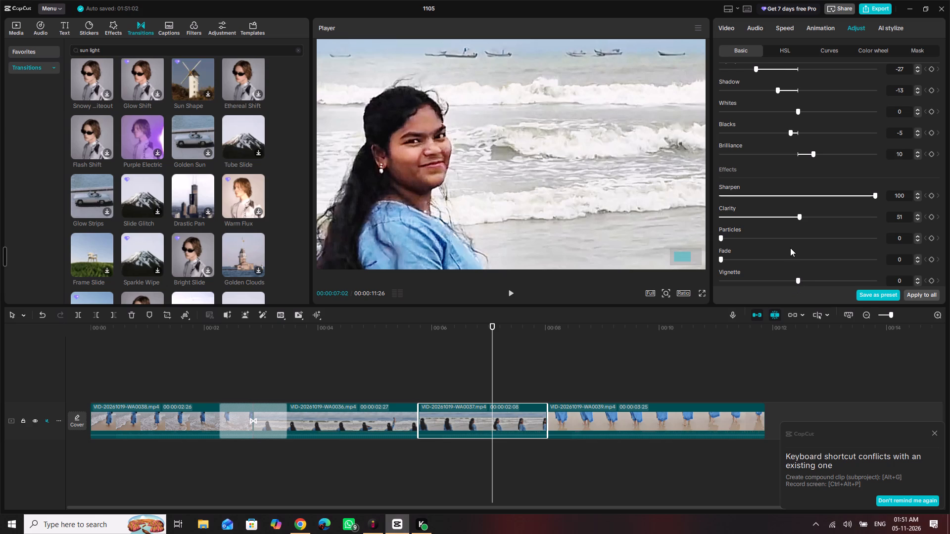
# Apply the third clip's adjustments, including Sharpen and Clarity, to all clips.
pyautogui.scroll(-13, 790, 248)
pyautogui.scroll(4, 790, 248)
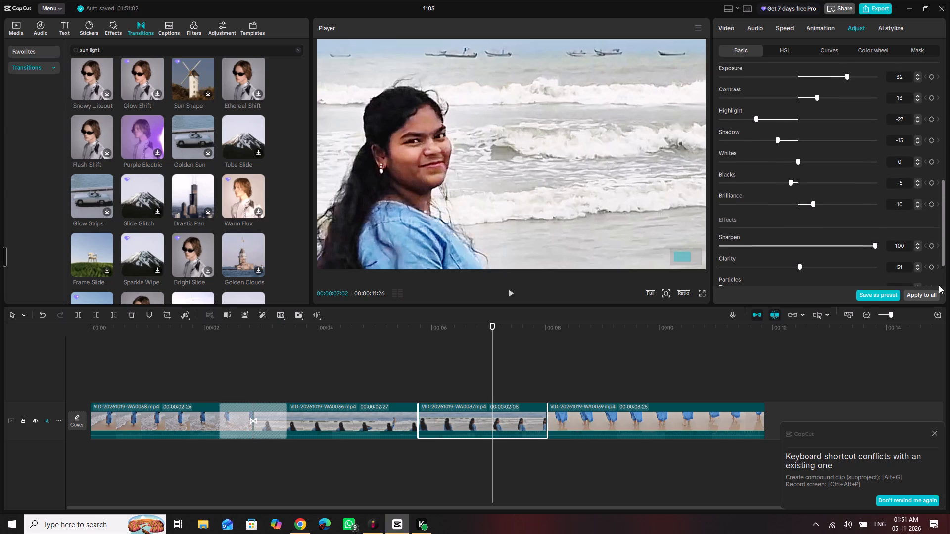
pyautogui.click(927, 296)
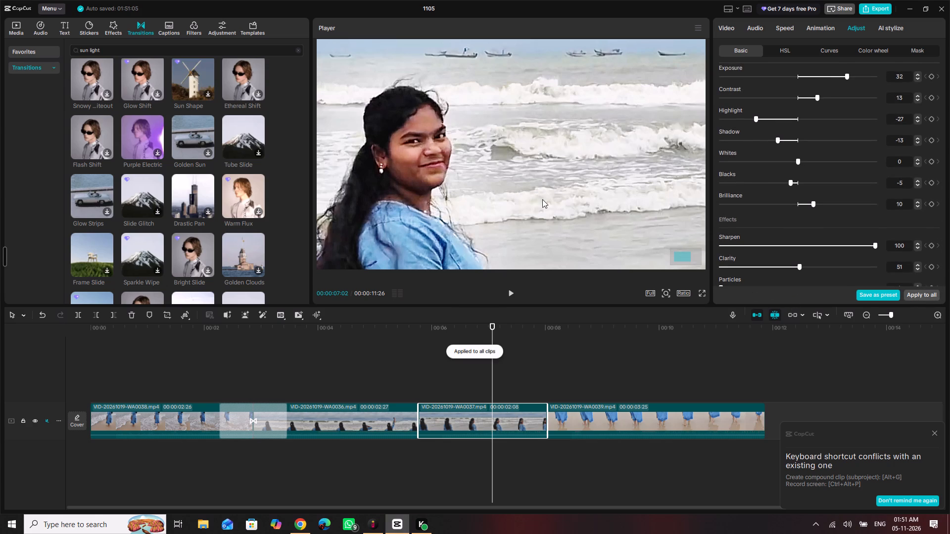
# Examine the adjusted third clip's picture in the preview at smaller and larger magnifications.
pyautogui.keyDown('ctrl'); pyautogui.scroll(-6, 542, 199); pyautogui.keyUp('ctrl')
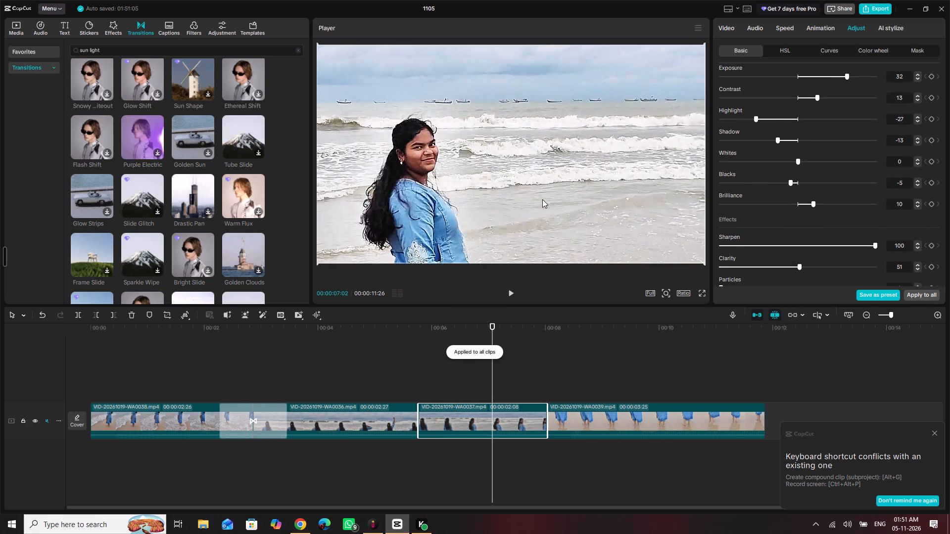
pyautogui.keyDown('ctrl'); pyautogui.scroll(-2, 542, 199); pyautogui.keyUp('ctrl')
pyautogui.keyDown('ctrl'); pyautogui.scroll(1, 542, 199); pyautogui.keyUp('ctrl')
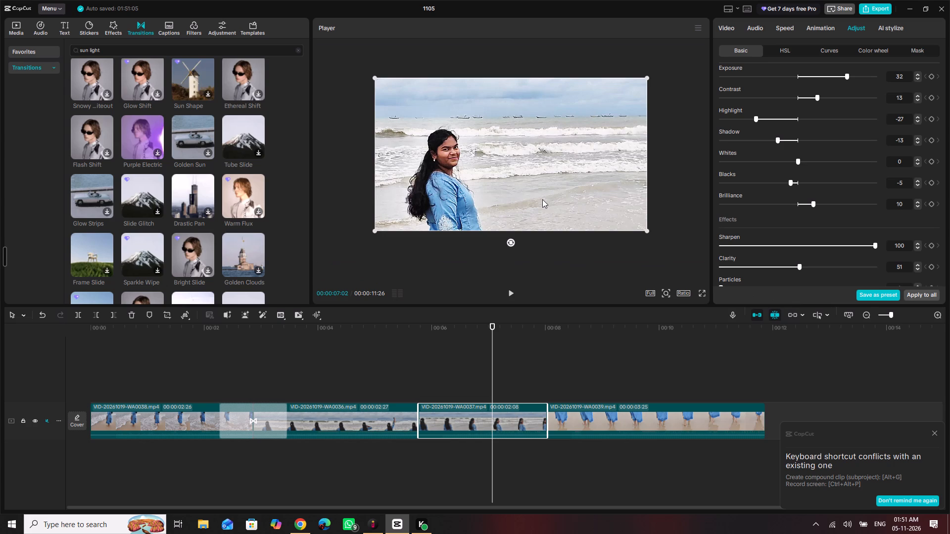
pyautogui.keyDown('ctrl'); pyautogui.scroll(4, 542, 199); pyautogui.keyUp('ctrl')
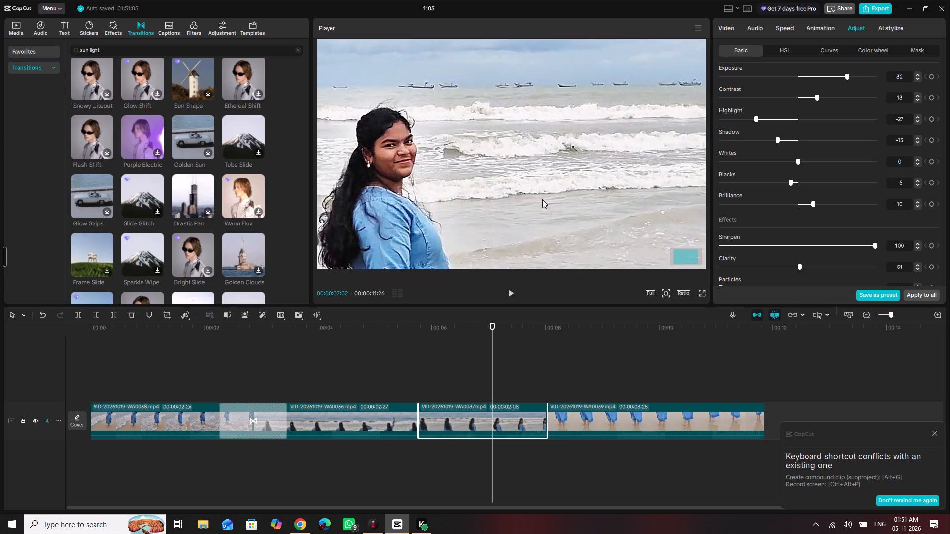
pyautogui.scroll(-1, 542, 199)
pyautogui.keyDown('ctrl'); pyautogui.scroll(-4, 542, 199); pyautogui.keyUp('ctrl')
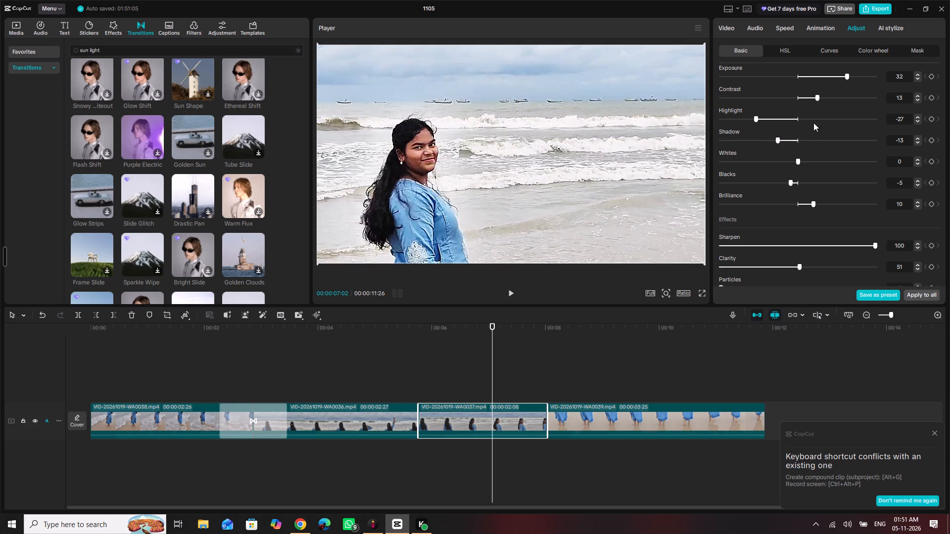
# Lower the third clip's Sharpen effect to 29 and its Clarity to 31, trying both extremes of each.
pyautogui.scroll(-3, 786, 167)
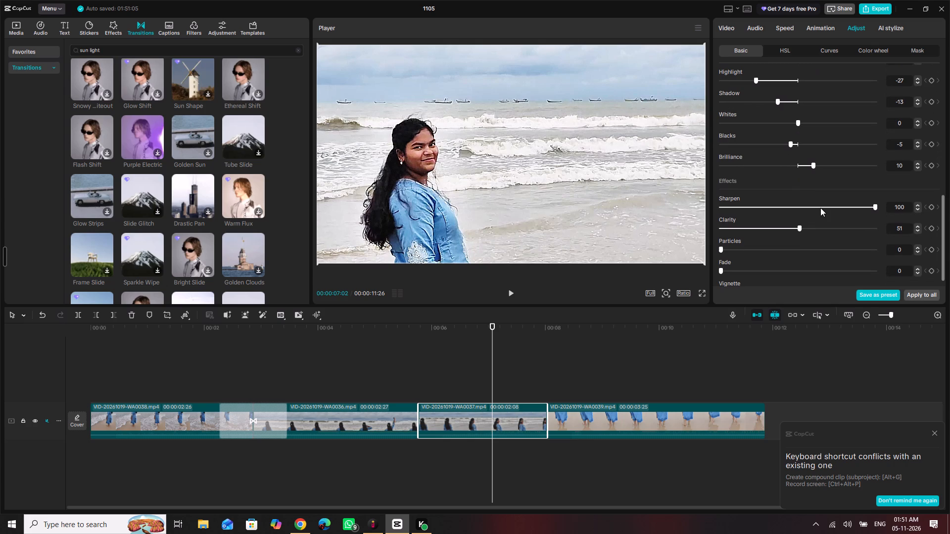
pyautogui.moveTo(798, 228); pyautogui.dragTo(630, 245)
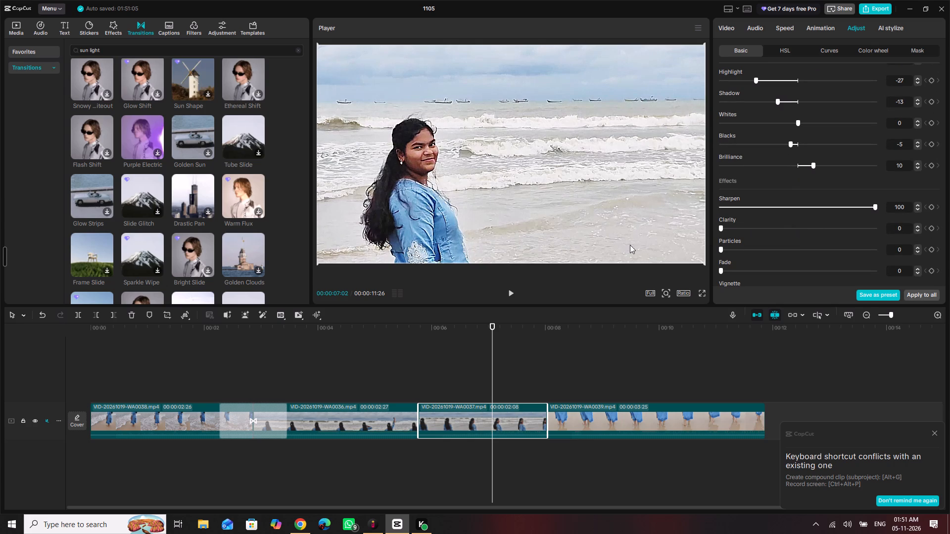
pyautogui.moveTo(630, 245); pyautogui.dragTo(949, 251)
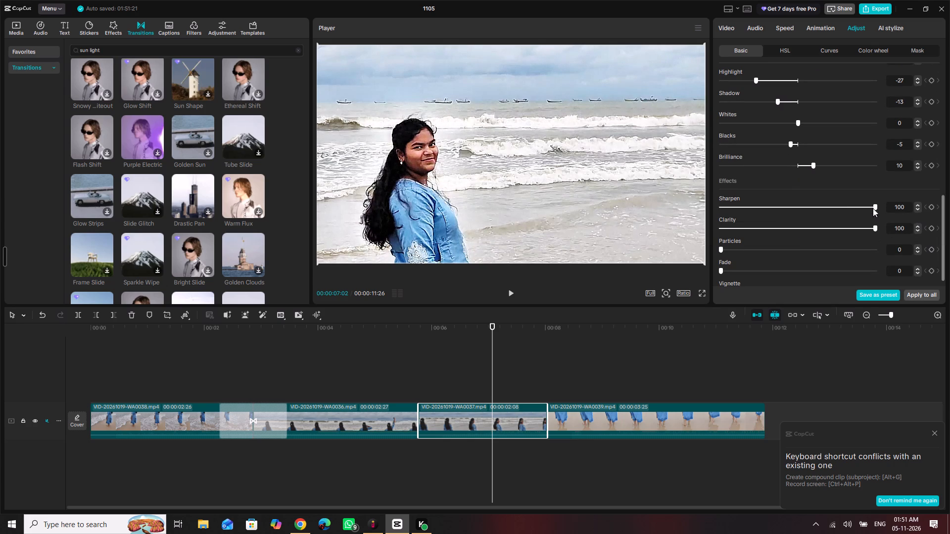
pyautogui.moveTo(874, 207); pyautogui.dragTo(644, 244)
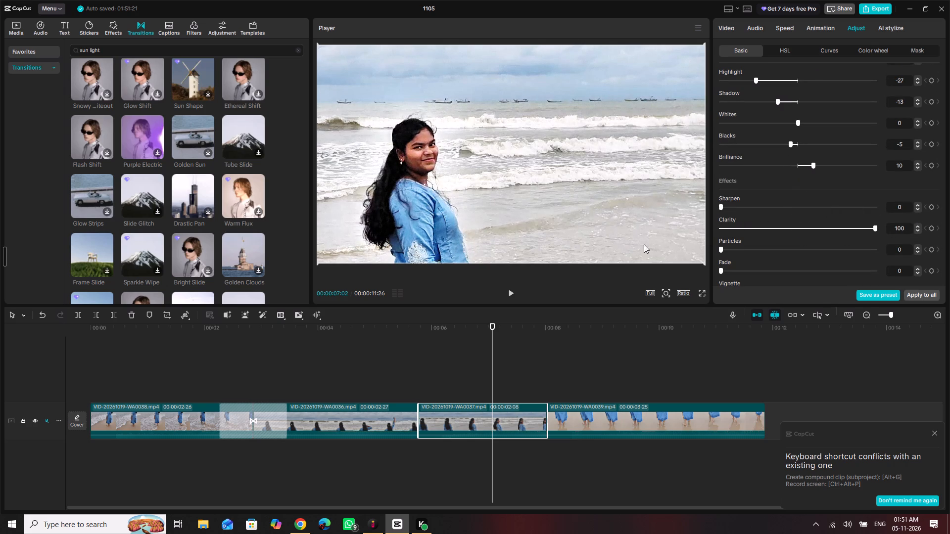
pyautogui.moveTo(644, 244); pyautogui.dragTo(756, 252)
pyautogui.moveTo(756, 252); pyautogui.dragTo(748, 259)
pyautogui.moveTo(749, 207); pyautogui.dragTo(641, 212)
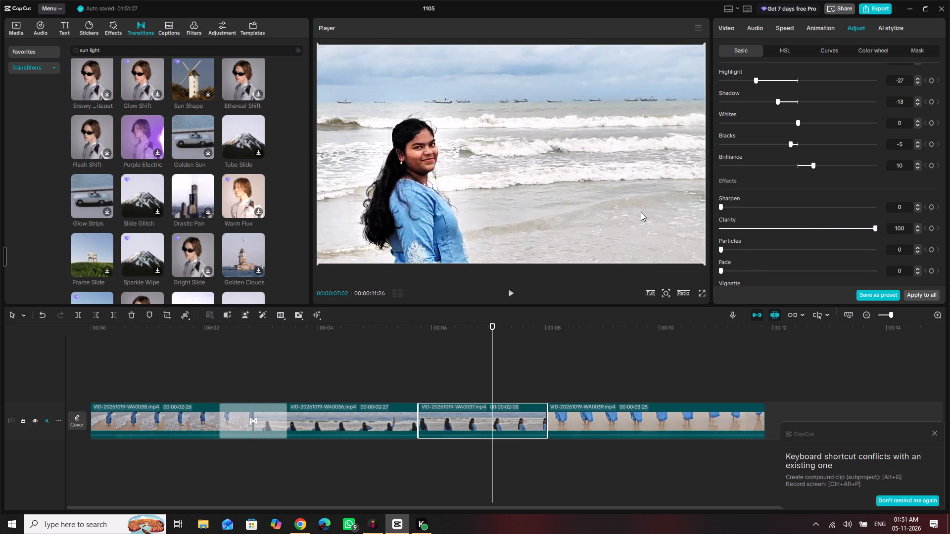
pyautogui.moveTo(641, 212); pyautogui.dragTo(886, 223)
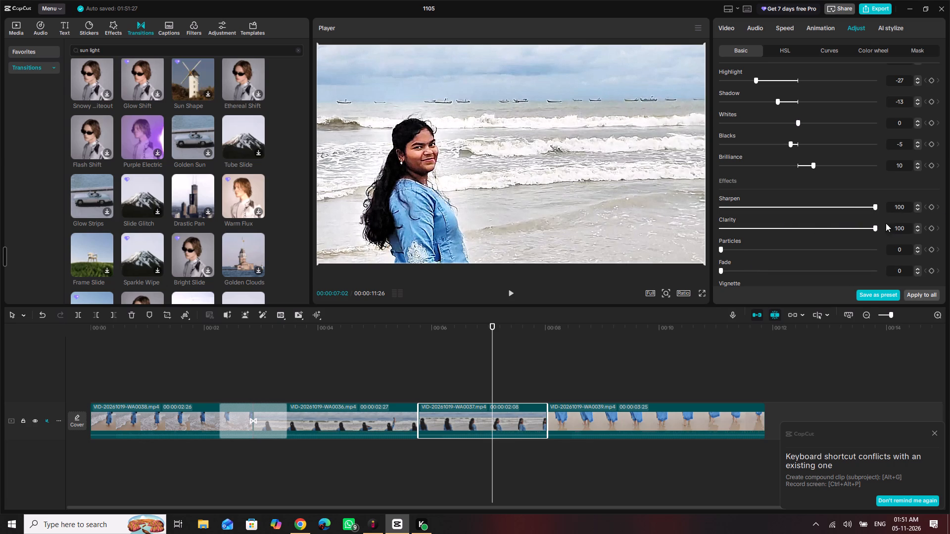
pyautogui.moveTo(886, 223); pyautogui.dragTo(780, 236)
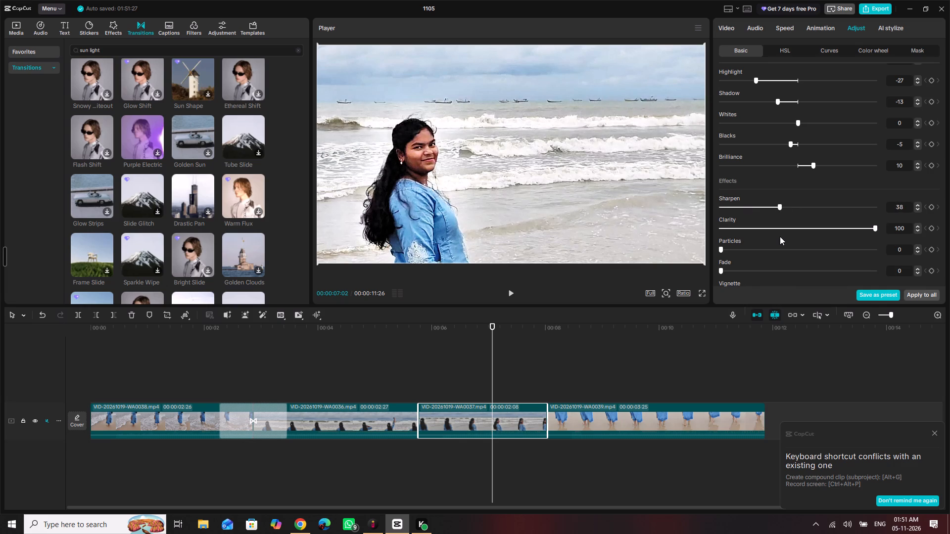
pyautogui.moveTo(780, 236); pyautogui.dragTo(766, 236)
pyautogui.moveTo(877, 228); pyautogui.dragTo(659, 242)
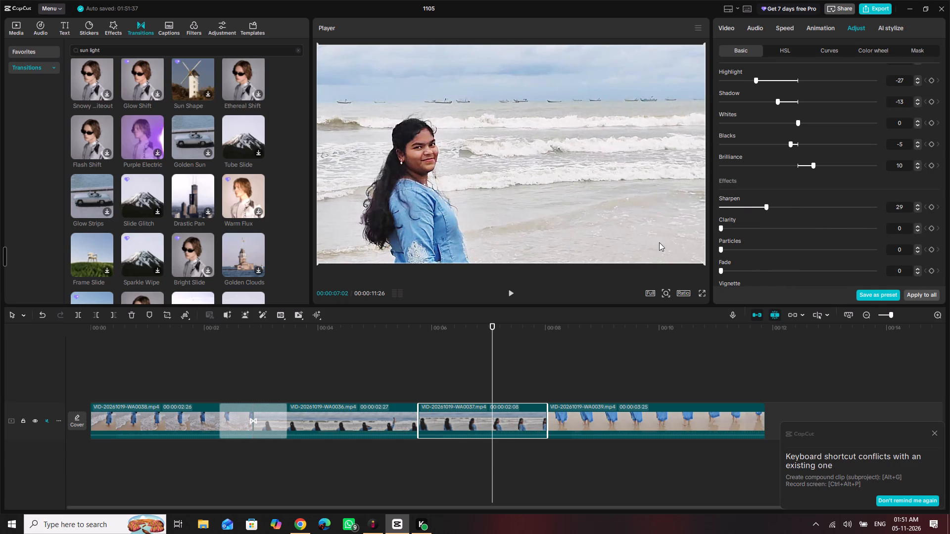
pyautogui.moveTo(659, 242); pyautogui.dragTo(763, 262)
pyautogui.moveTo(763, 262); pyautogui.dragTo(767, 262)
# Apply the third clip's adjustments, with the reduced Sharpen and Clarity, to all clips.
pyautogui.moveTo(425, 328); pyautogui.dragTo(334, 328)
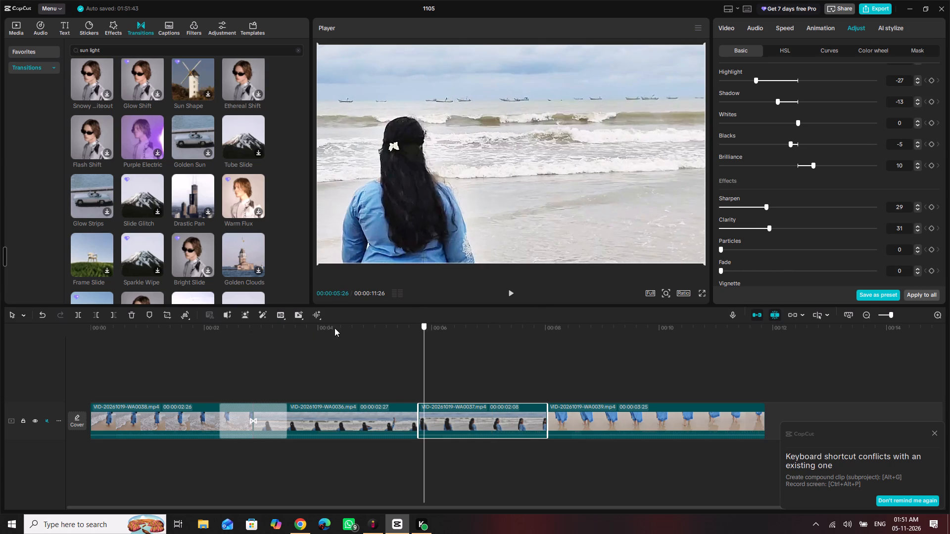
pyautogui.moveTo(334, 328); pyautogui.dragTo(41, 353)
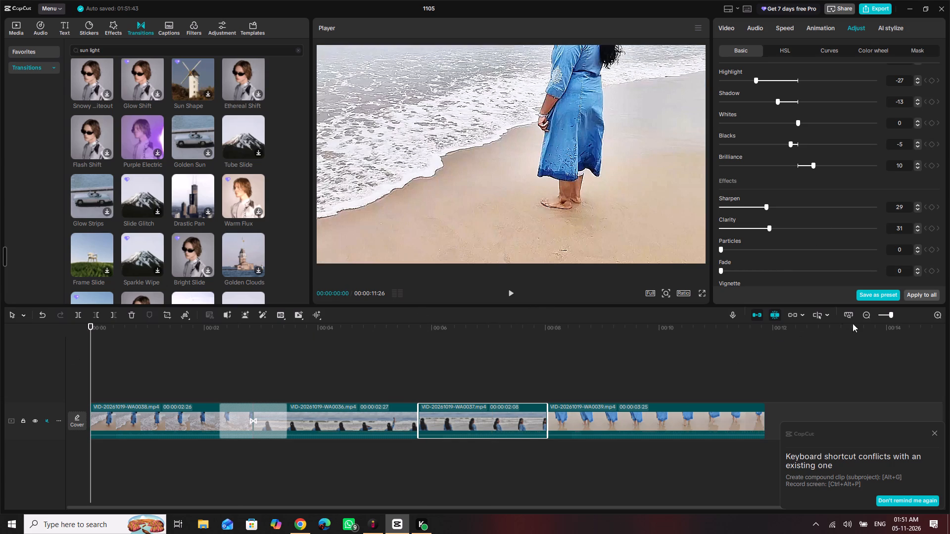
pyautogui.click(927, 293)
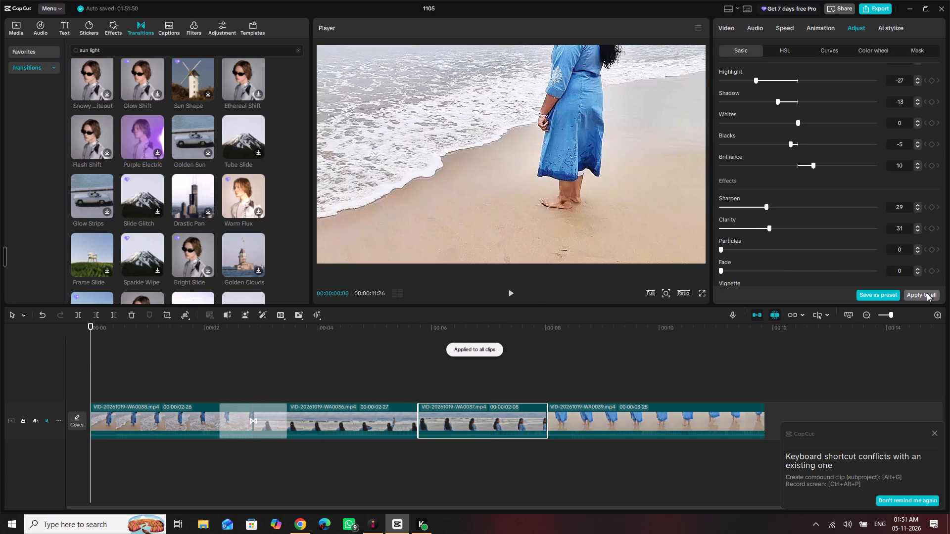
# Play the sequence from the start into the fourth clip to review the adjusted look.
pyautogui.press('space')
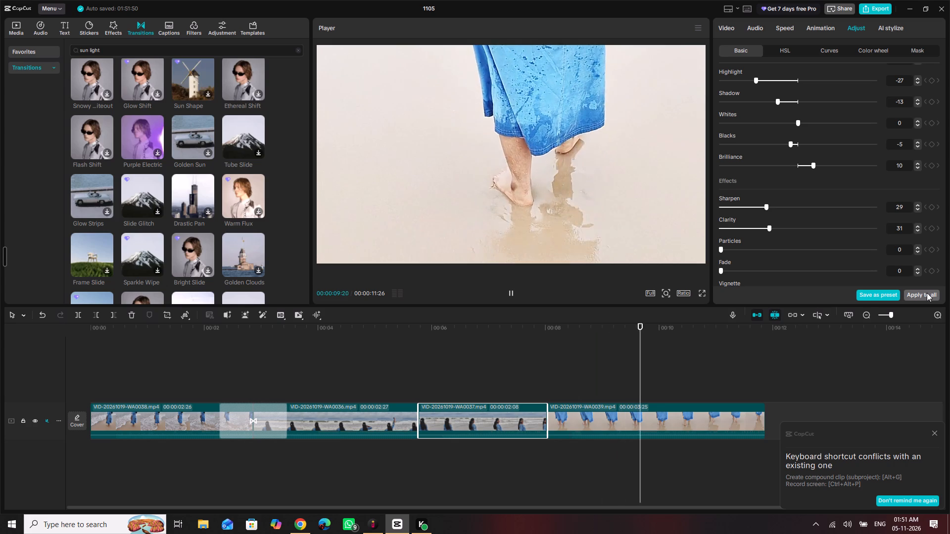
pyautogui.press('space')
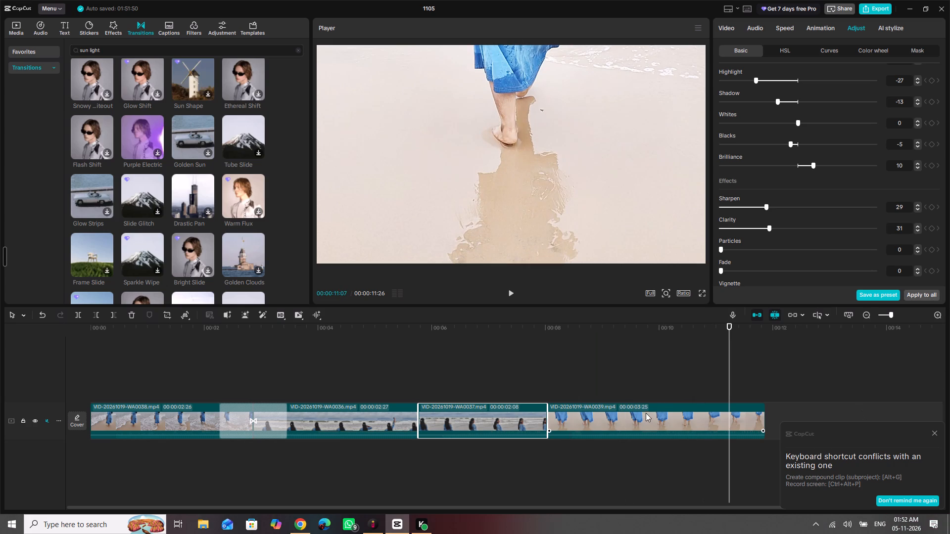
# Move the last clip, VID-20261019-WA0039.mp4, to the beginning of the timeline, ahead of all other clips.
pyautogui.moveTo(648, 415); pyautogui.dragTo(74, 407)
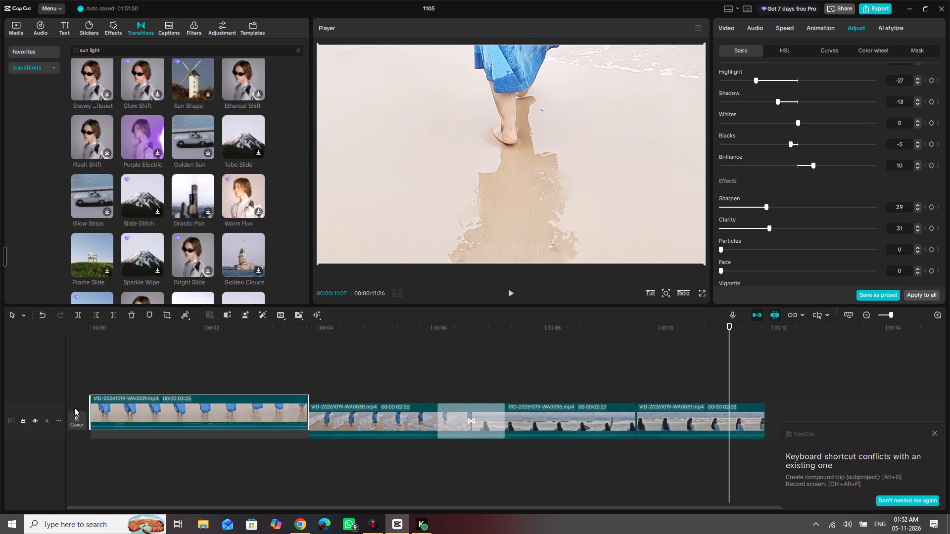
pyautogui.moveTo(74, 407); pyautogui.dragTo(76, 408)
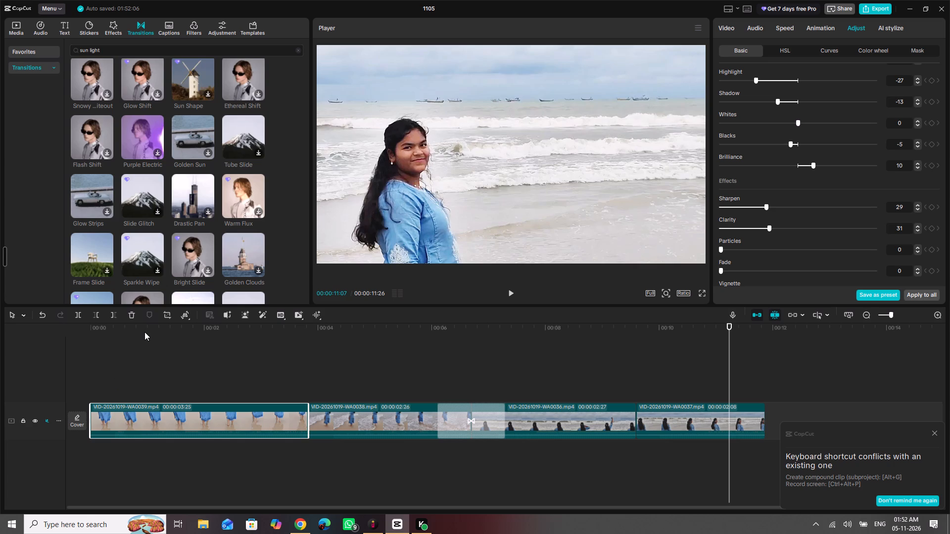
# Play the relocated opening clip from its start through to the following clip.
pyautogui.moveTo(144, 332); pyautogui.dragTo(0, 351)
pyautogui.press('space')
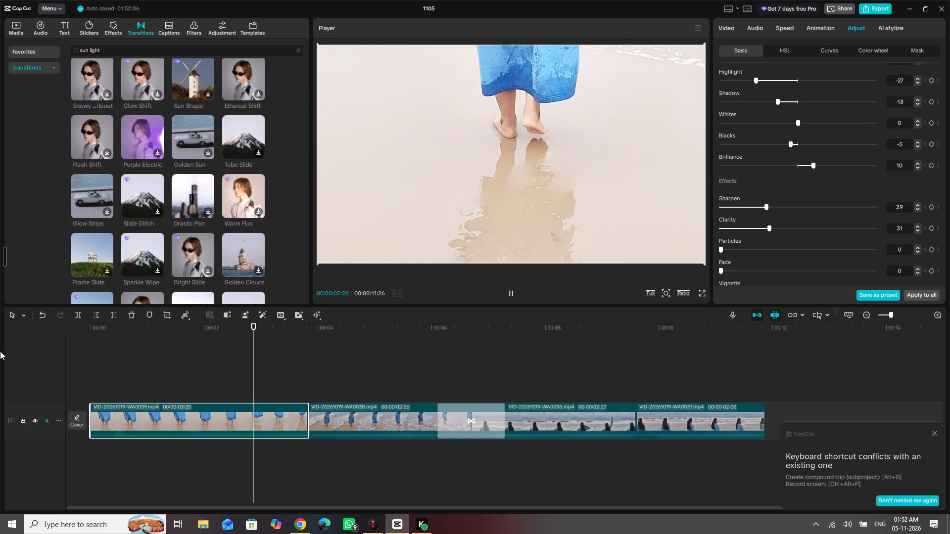
pyautogui.press('space')
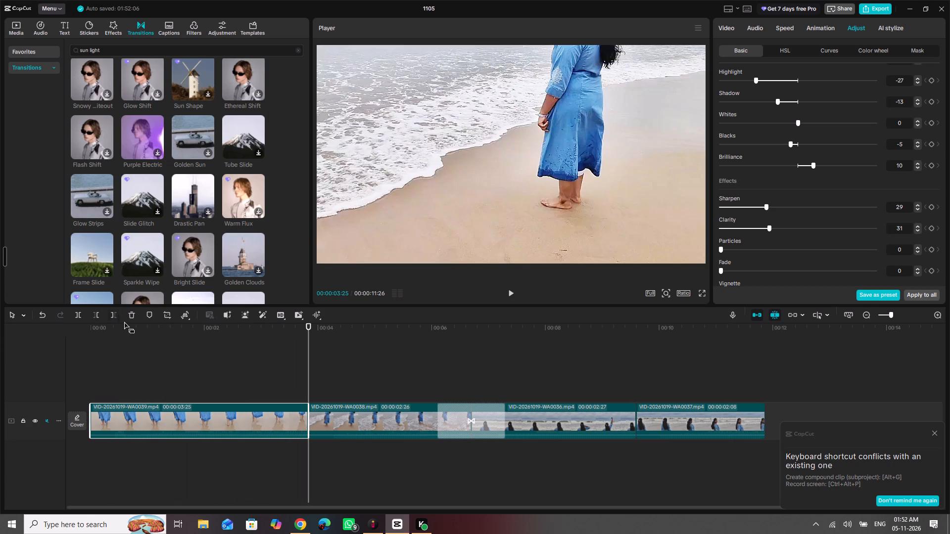
# Split the opening clip at 00:00:01:19 and delete the part before the split.
pyautogui.click(124, 326)
pyautogui.press('space')
pyautogui.press('space')
pyautogui.press('space')
pyautogui.press('space')
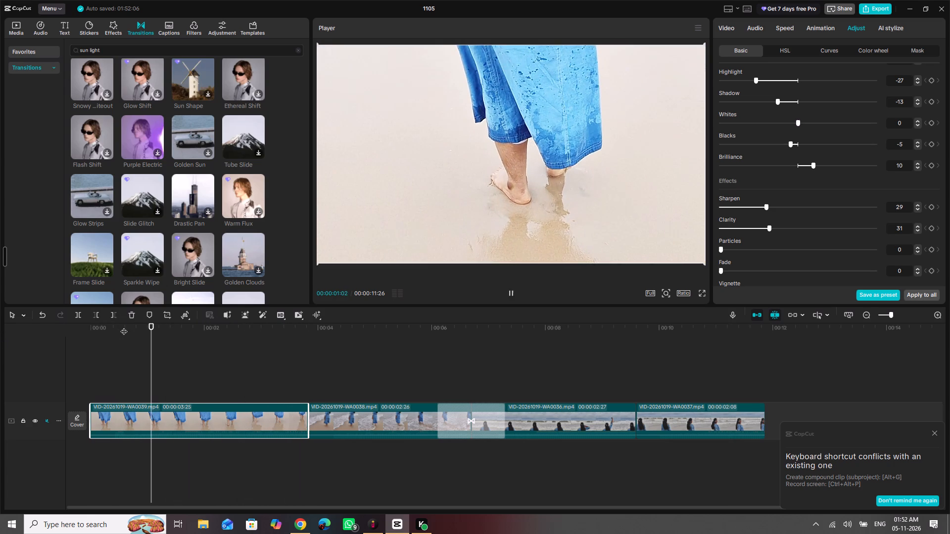
pyautogui.press('space')
pyautogui.press('space')
pyautogui.press('space')
pyautogui.press('space')
pyautogui.press('space')
pyautogui.press('space')
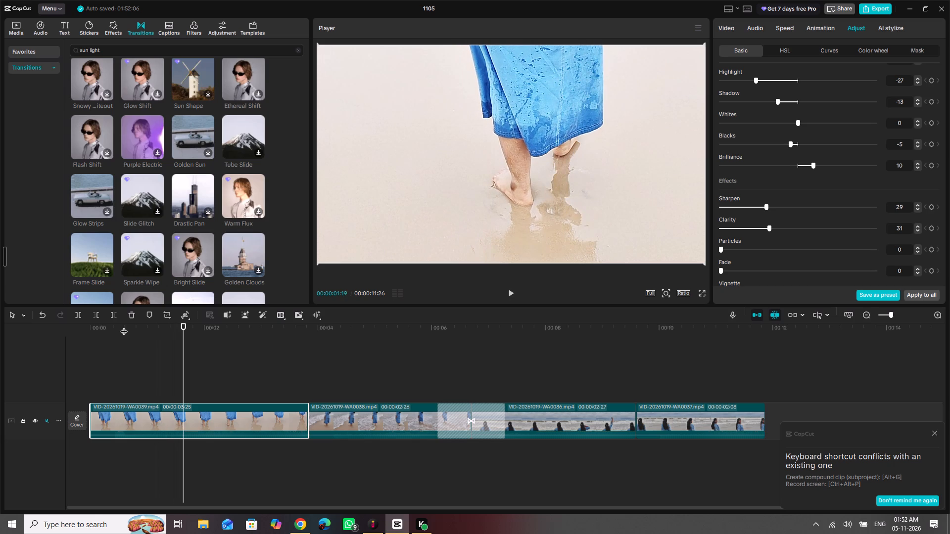
pyautogui.hotkey('ctrl', 'b')
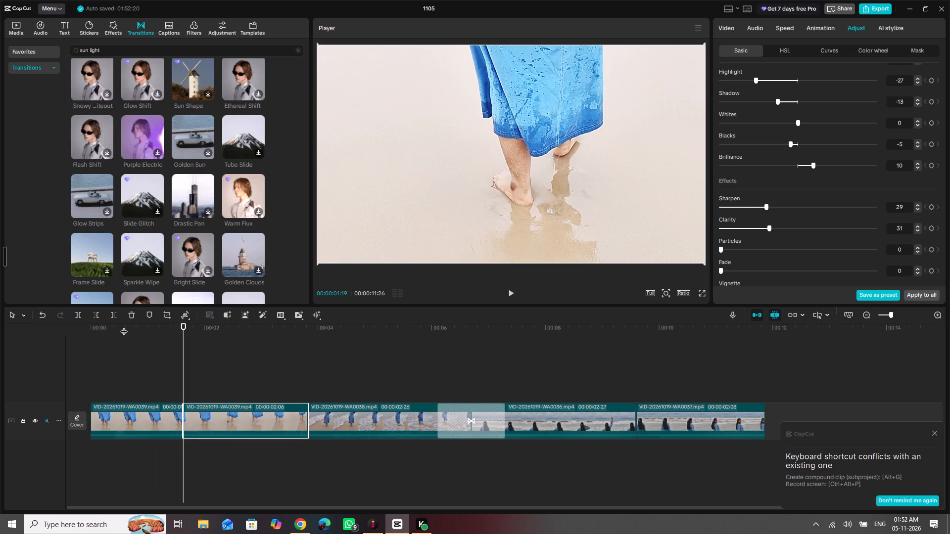
pyautogui.click(125, 414)
pyautogui.press('Delete')
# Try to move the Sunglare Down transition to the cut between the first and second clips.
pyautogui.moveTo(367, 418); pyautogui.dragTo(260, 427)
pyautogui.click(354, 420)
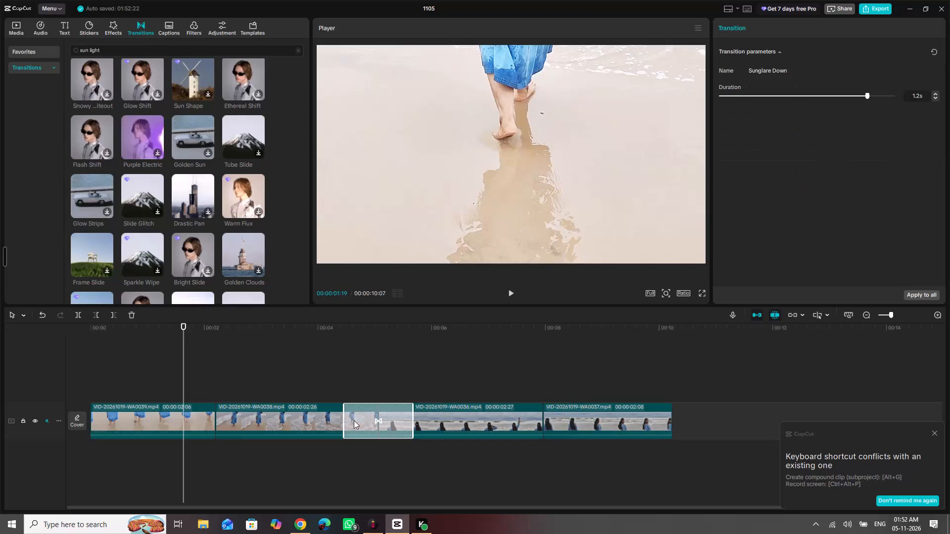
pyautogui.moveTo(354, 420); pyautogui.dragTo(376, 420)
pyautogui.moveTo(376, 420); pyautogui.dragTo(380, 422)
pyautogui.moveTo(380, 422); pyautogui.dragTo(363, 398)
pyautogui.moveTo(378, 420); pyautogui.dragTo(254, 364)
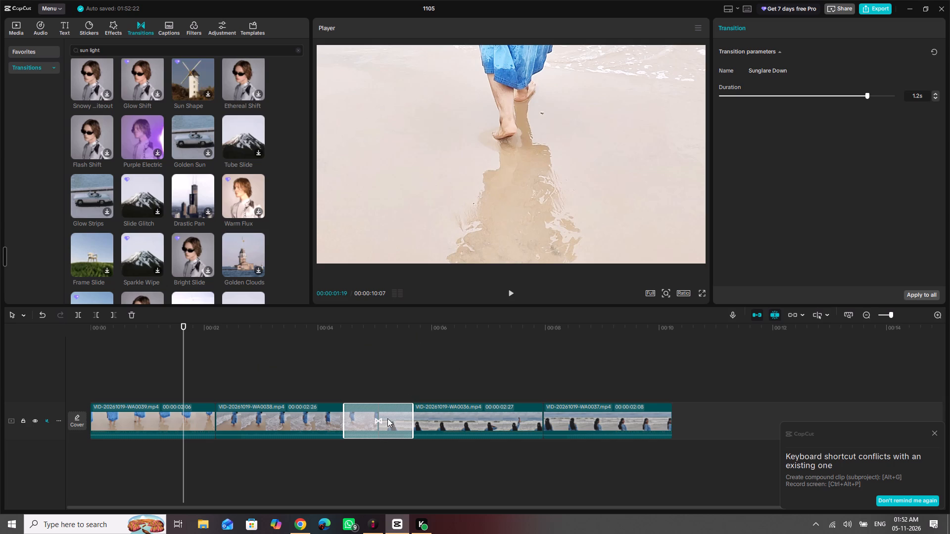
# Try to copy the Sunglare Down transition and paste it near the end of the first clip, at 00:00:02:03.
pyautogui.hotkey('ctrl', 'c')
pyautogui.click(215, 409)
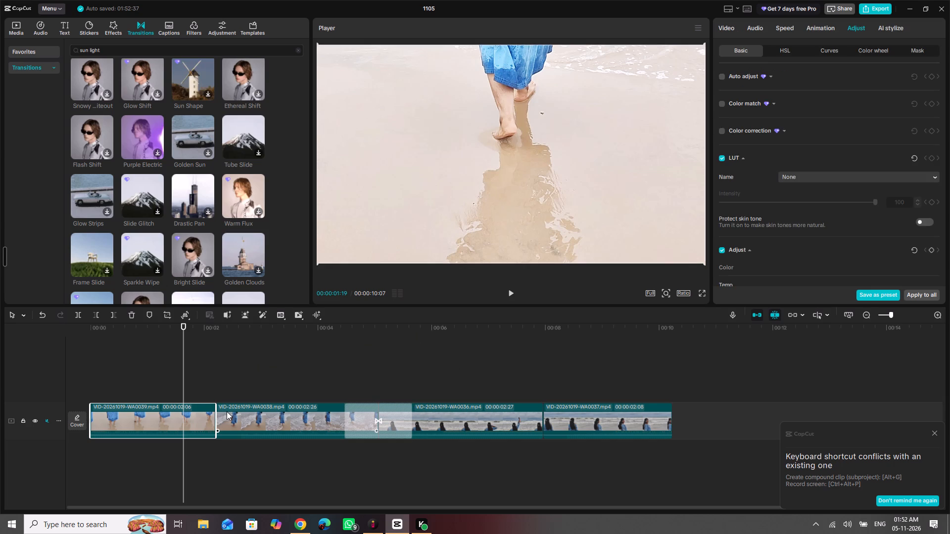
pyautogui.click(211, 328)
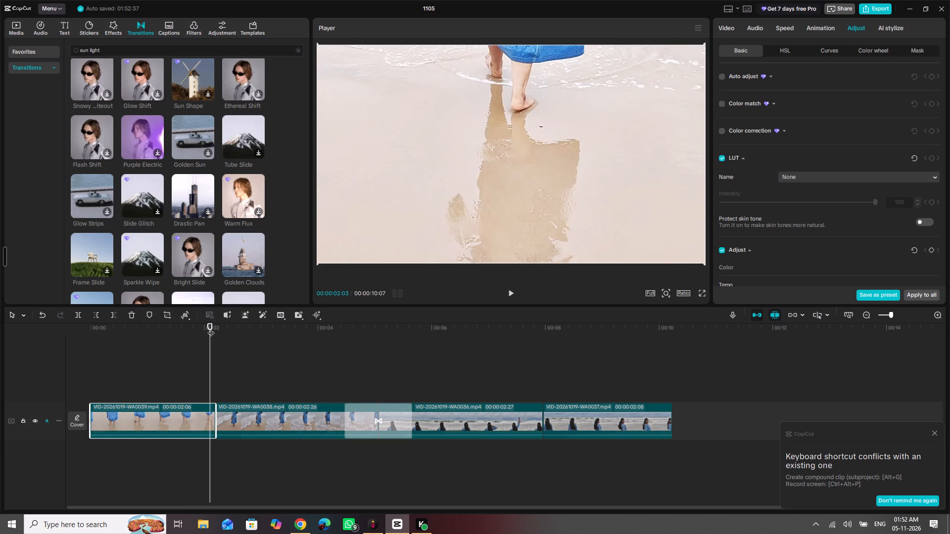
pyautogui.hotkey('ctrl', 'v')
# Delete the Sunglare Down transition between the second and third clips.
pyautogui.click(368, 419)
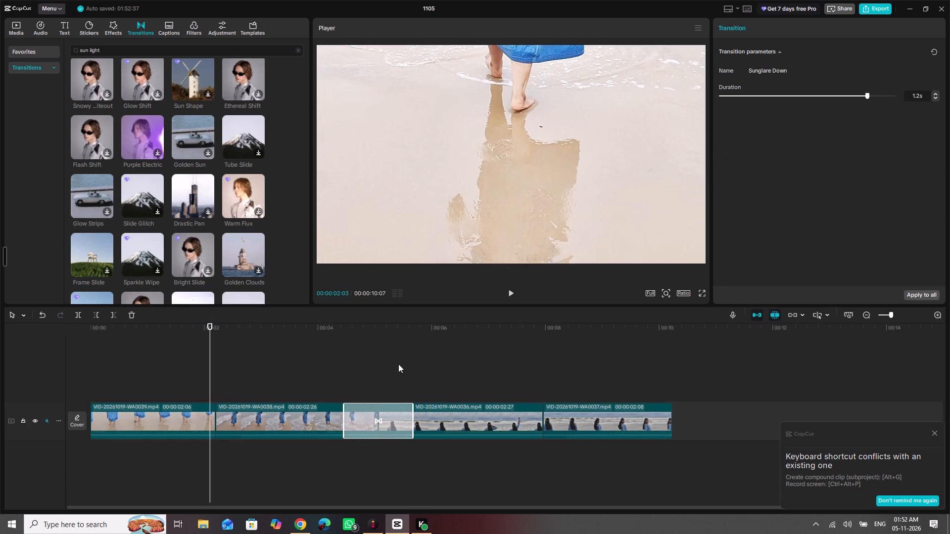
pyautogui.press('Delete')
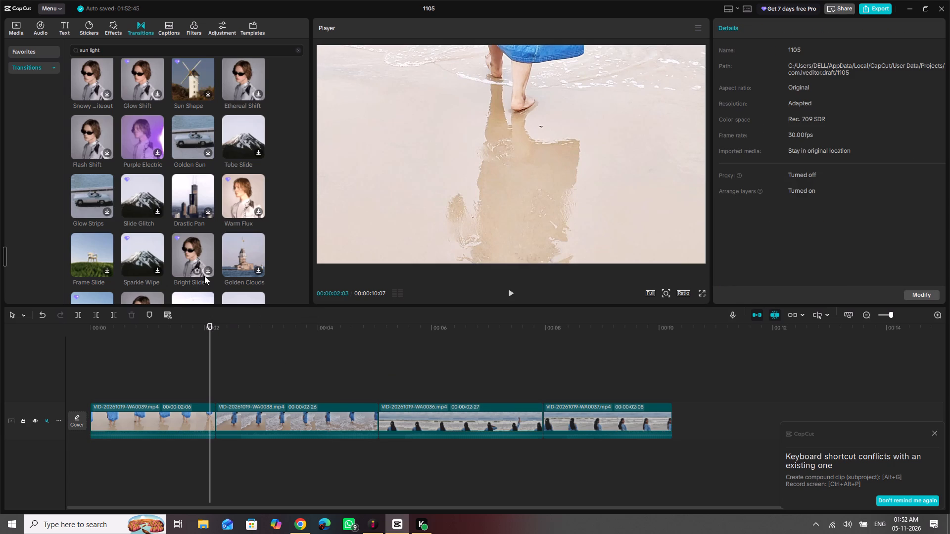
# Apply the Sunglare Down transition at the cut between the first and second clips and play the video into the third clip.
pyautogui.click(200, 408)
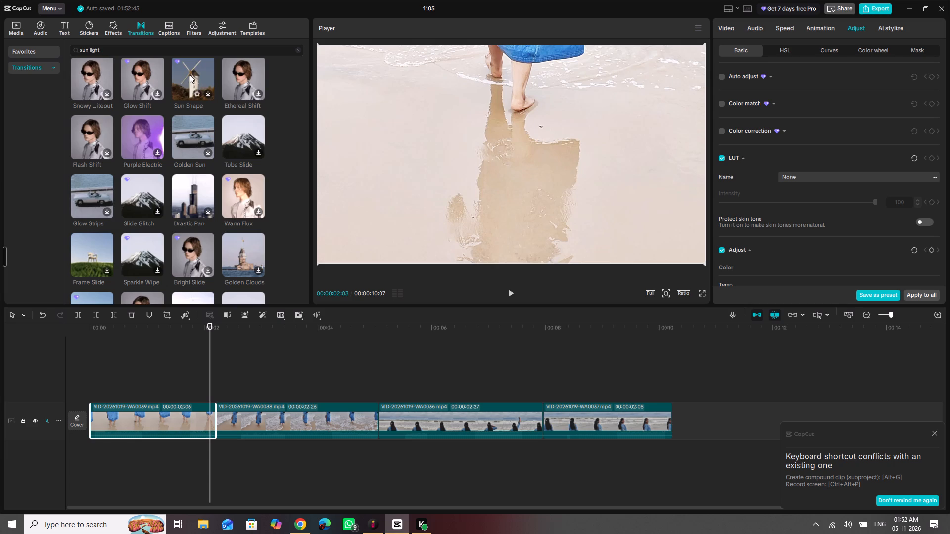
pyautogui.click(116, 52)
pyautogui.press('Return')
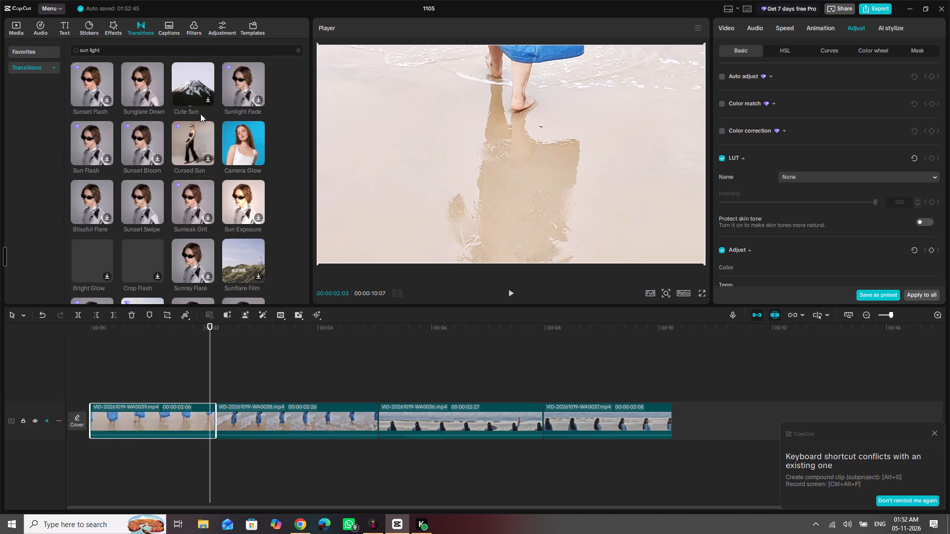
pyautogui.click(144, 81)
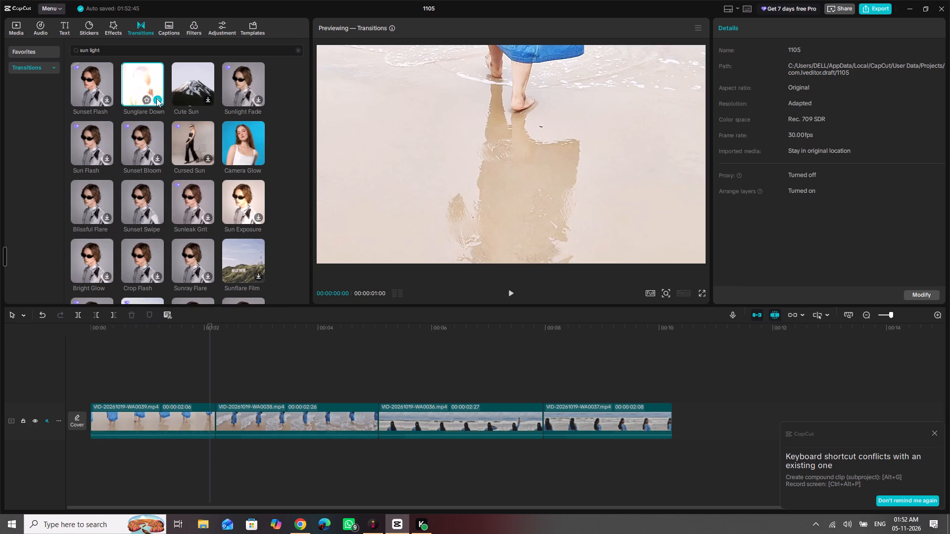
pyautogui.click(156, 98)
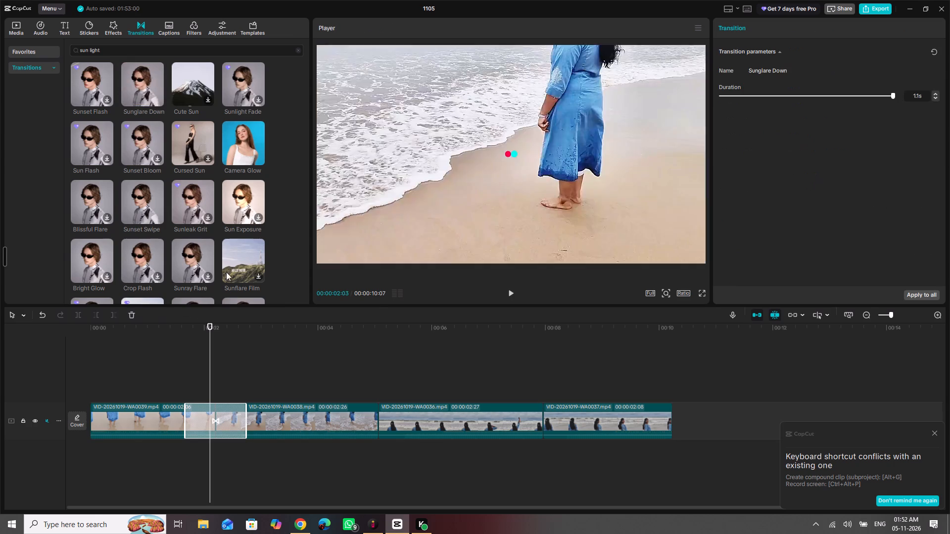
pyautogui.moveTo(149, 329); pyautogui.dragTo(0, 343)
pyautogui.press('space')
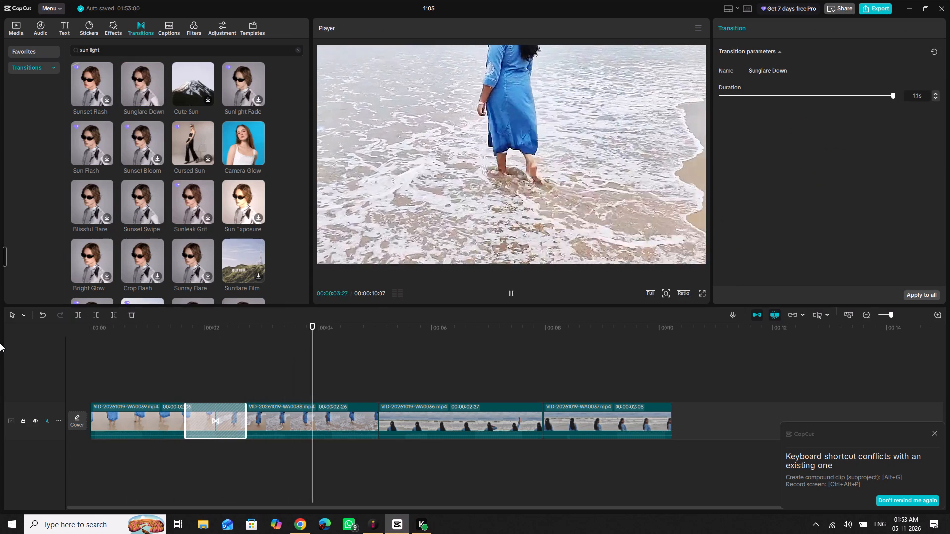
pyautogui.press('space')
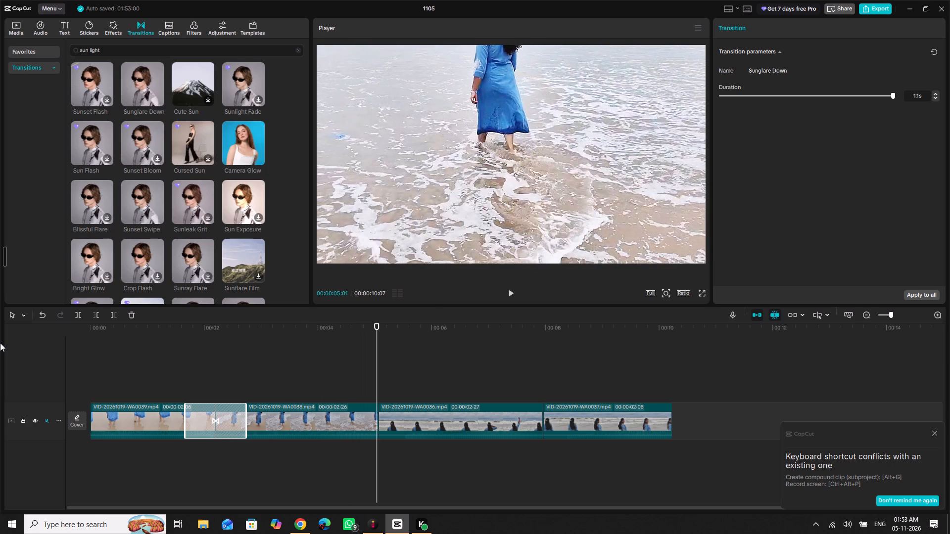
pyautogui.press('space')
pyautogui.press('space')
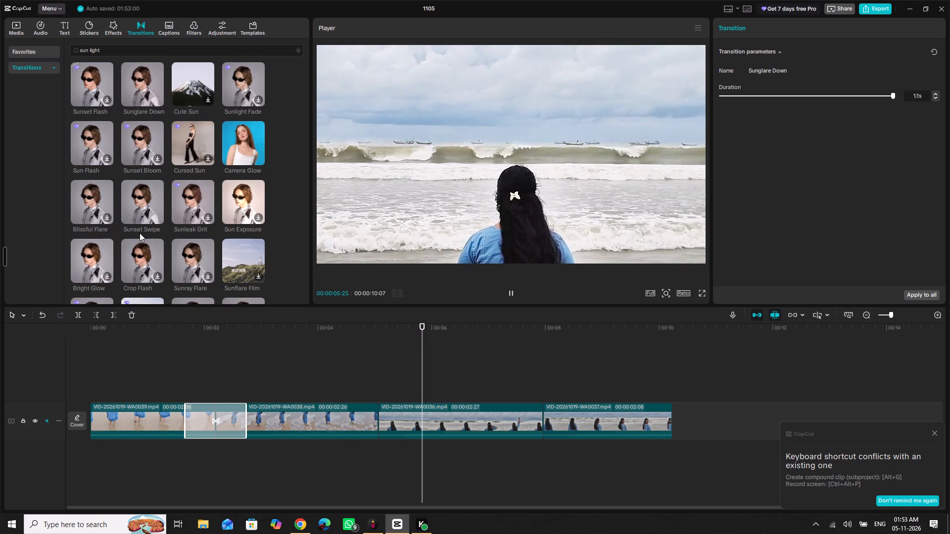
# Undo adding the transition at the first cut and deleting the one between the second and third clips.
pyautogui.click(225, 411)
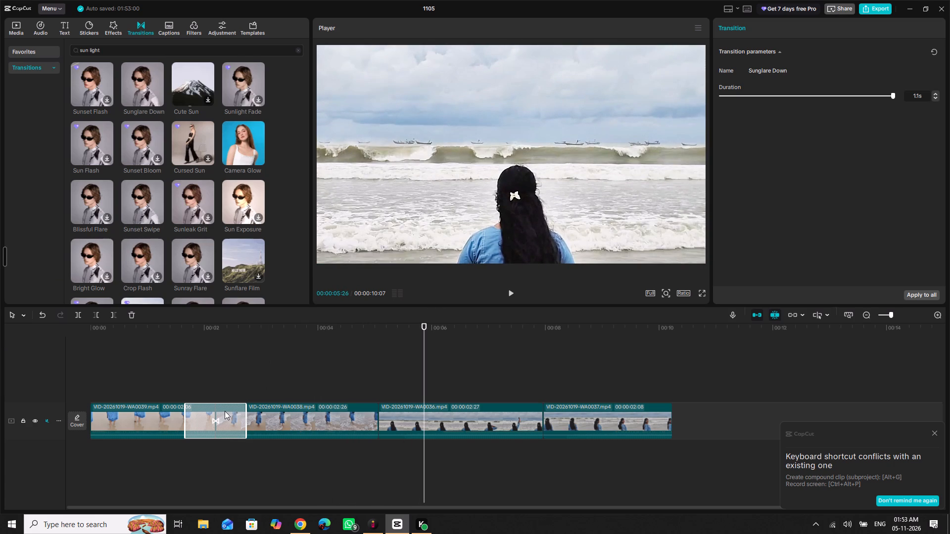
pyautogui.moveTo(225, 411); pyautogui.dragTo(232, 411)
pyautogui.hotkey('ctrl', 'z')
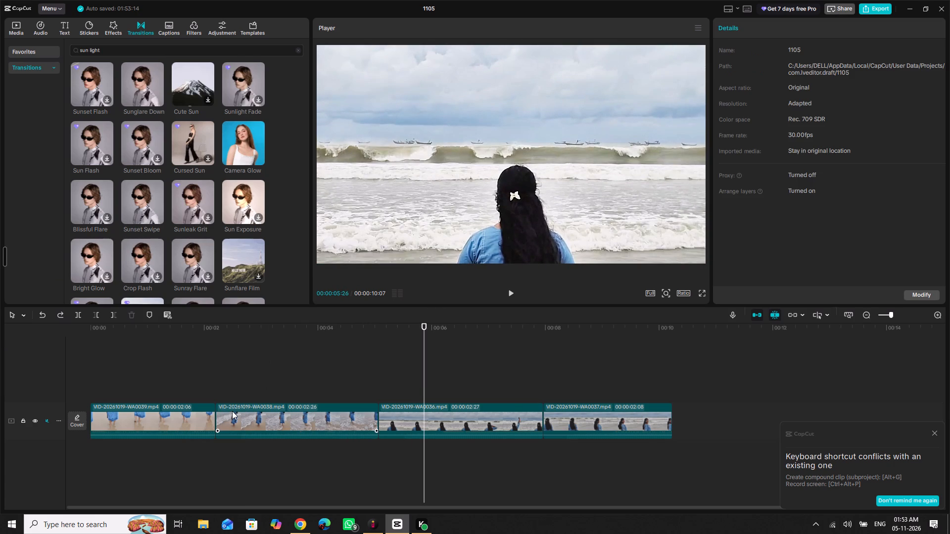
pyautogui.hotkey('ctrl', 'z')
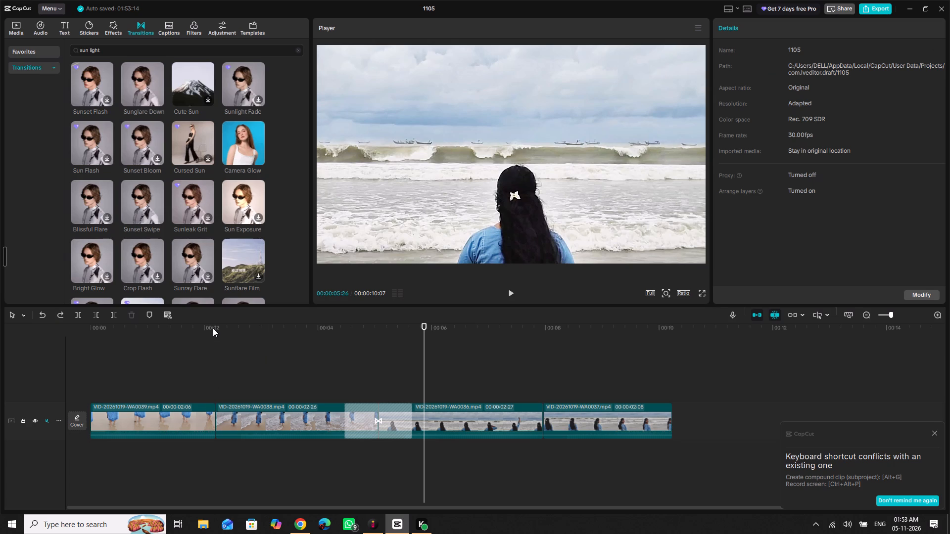
# Play the whole video from the start to its end.
pyautogui.moveTo(213, 328); pyautogui.dragTo(0, 309)
pyautogui.press('space')
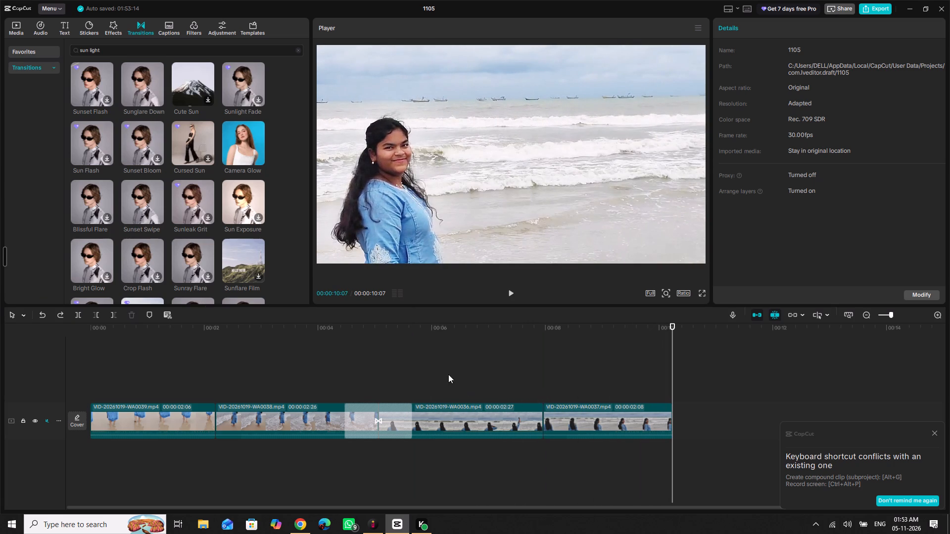
# Turn on Protect skin tone in the LUT adjustments of the fourth clip.
pyautogui.click(566, 422)
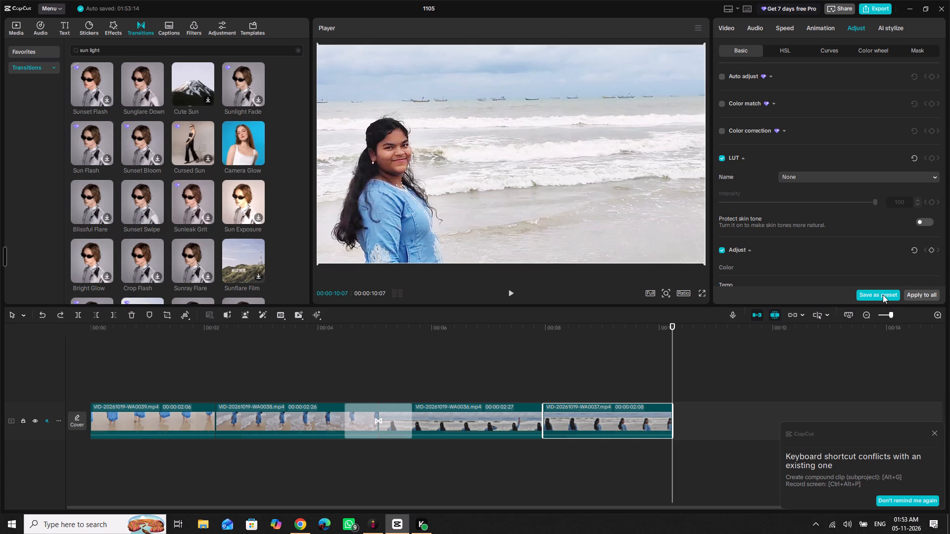
pyautogui.scroll(-4, 858, 265)
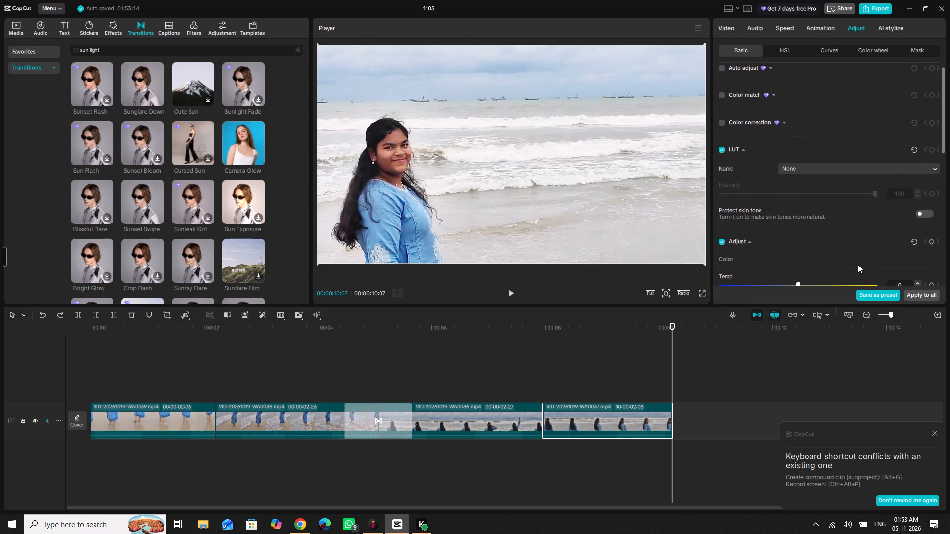
pyautogui.scroll(-3, 858, 265)
pyautogui.click(921, 182)
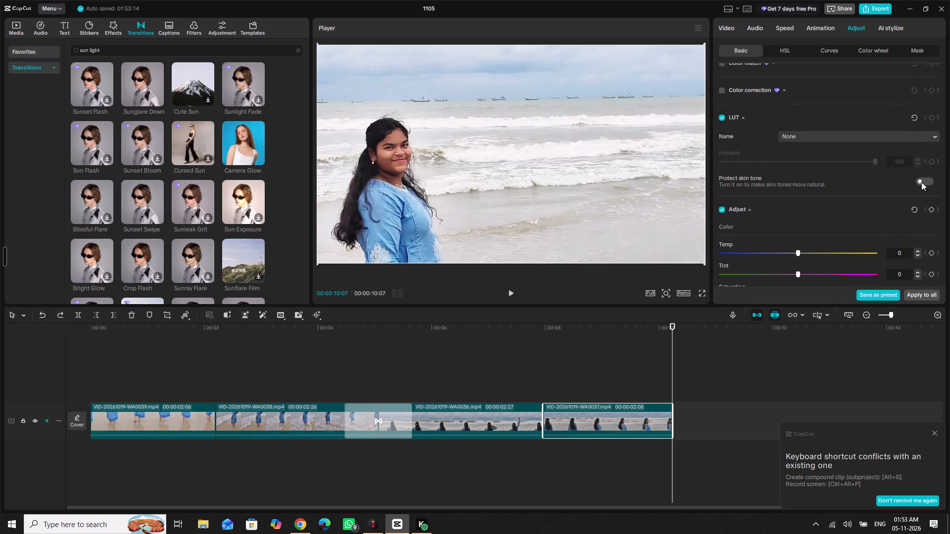
pyautogui.click(921, 182)
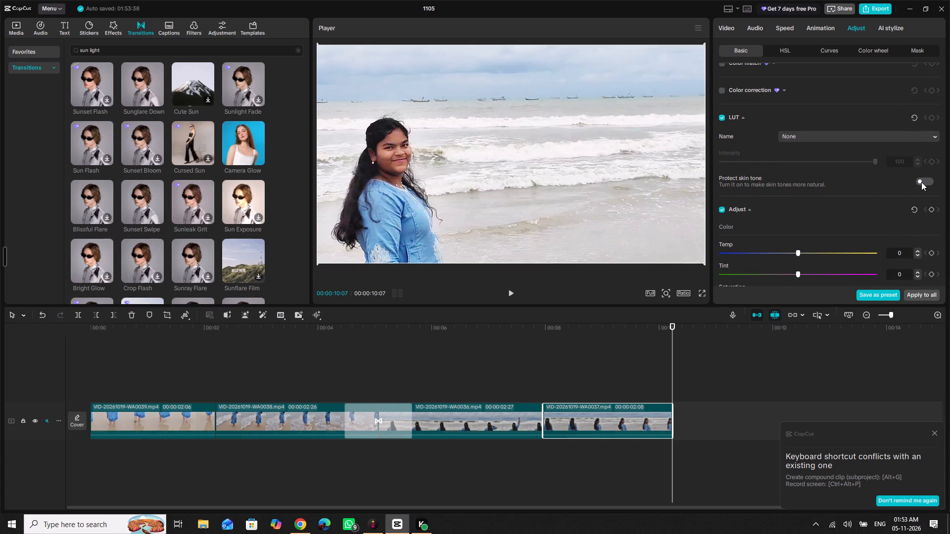
pyautogui.click(921, 182)
# Set the fourth clip's colour temperature to -16 and its saturation to 21.
pyautogui.moveTo(796, 254); pyautogui.dragTo(771, 256)
pyautogui.scroll(-3, 800, 246)
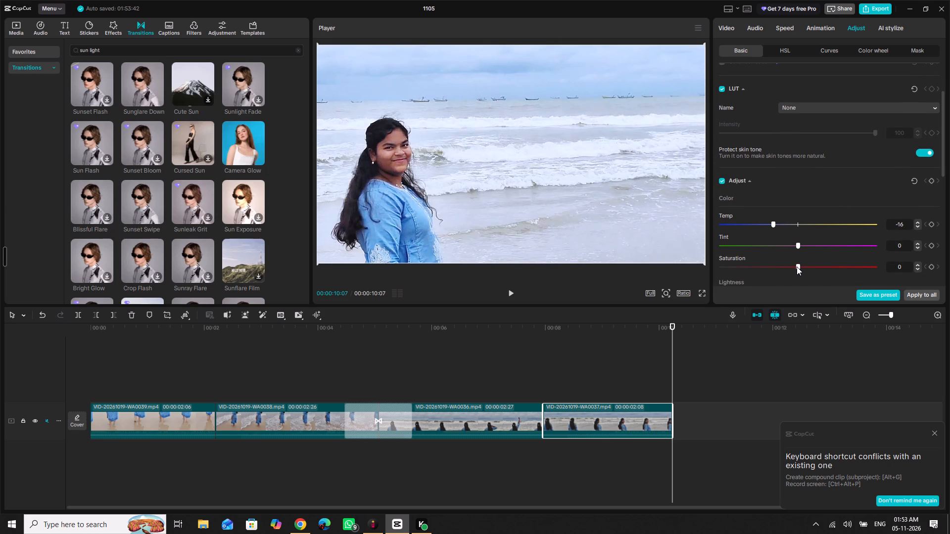
pyautogui.moveTo(797, 265); pyautogui.dragTo(888, 280)
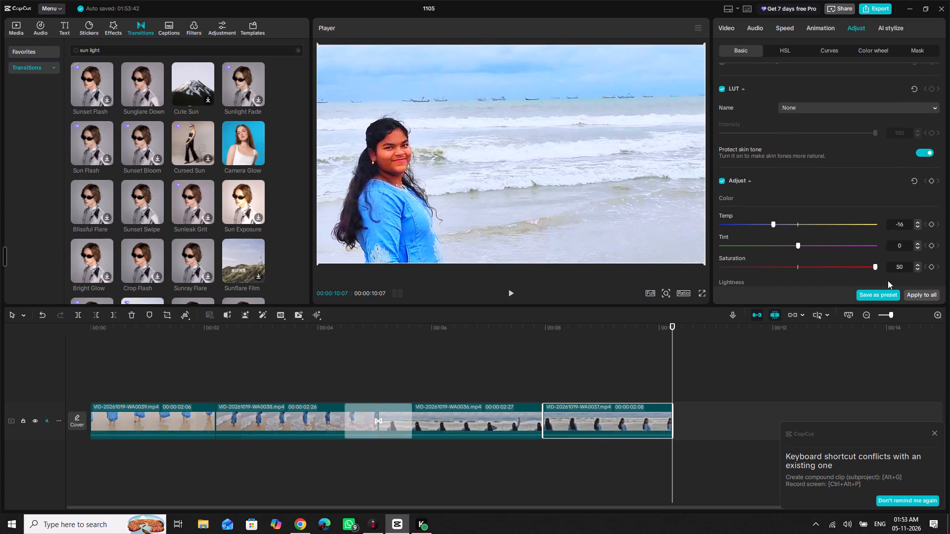
pyautogui.moveTo(888, 280); pyautogui.dragTo(829, 279)
# Raise the first clip's saturation to 35 and play it through into the second clip.
pyautogui.moveTo(596, 324); pyautogui.dragTo(99, 371)
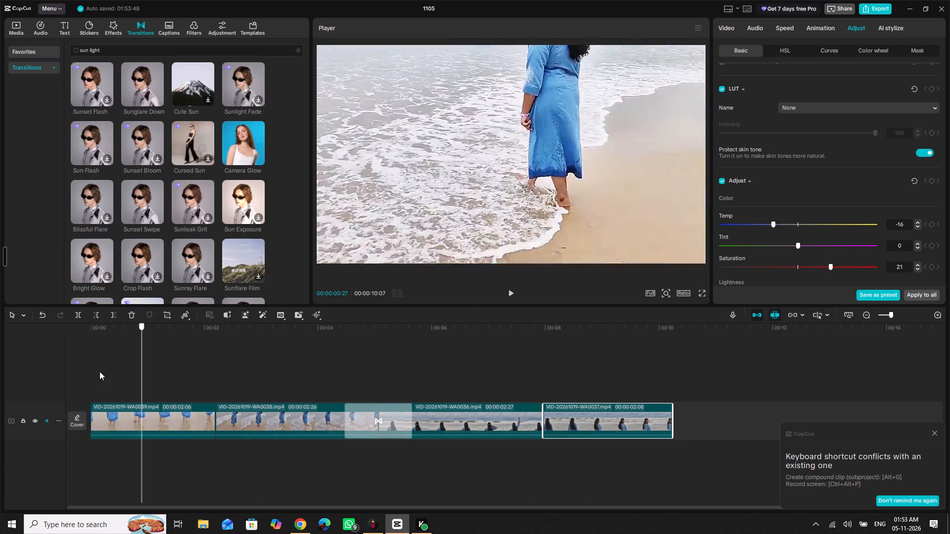
pyautogui.press('space')
pyautogui.press('space')
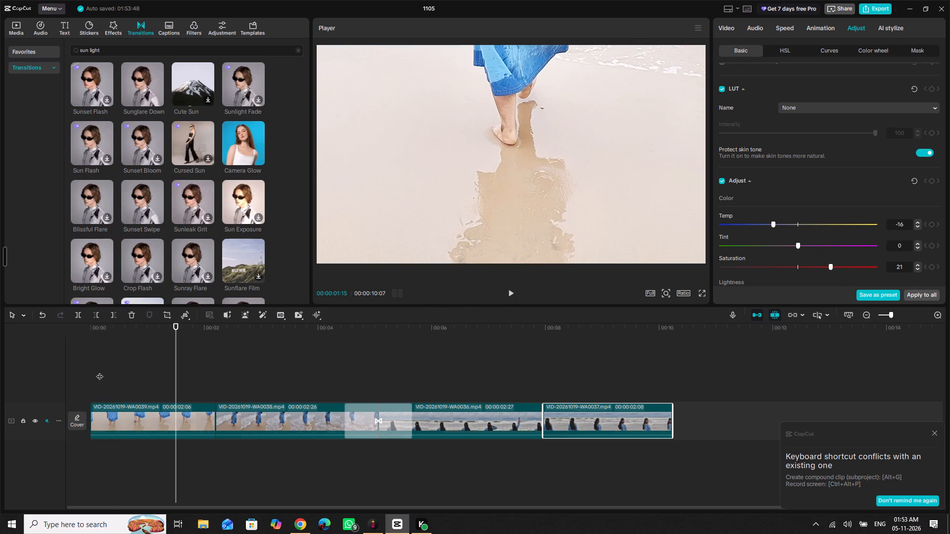
pyautogui.click(176, 408)
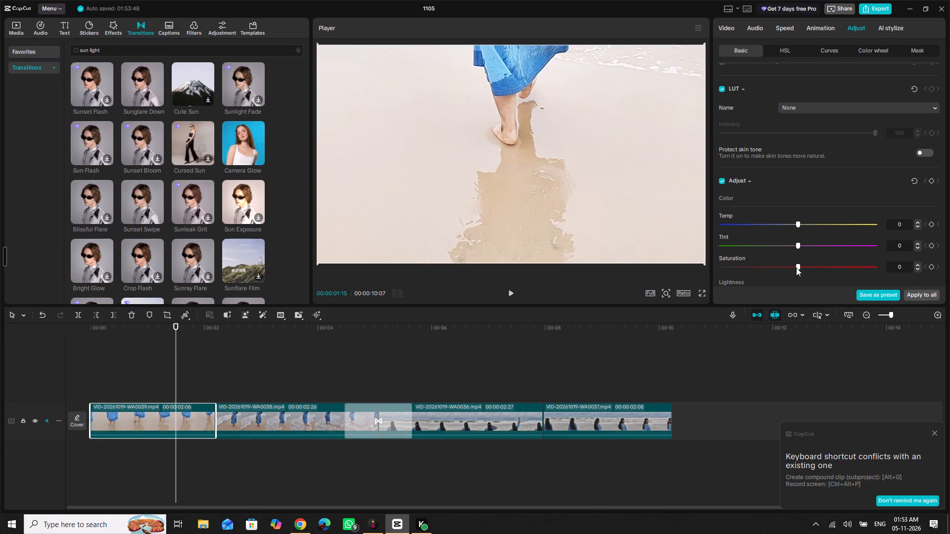
pyautogui.moveTo(796, 267); pyautogui.dragTo(847, 274)
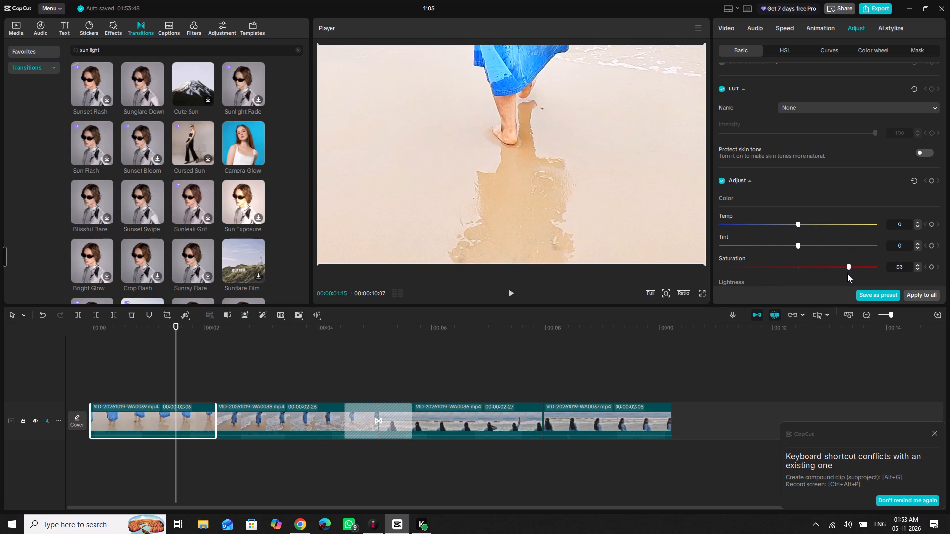
pyautogui.moveTo(847, 274); pyautogui.dragTo(851, 274)
pyautogui.press('space')
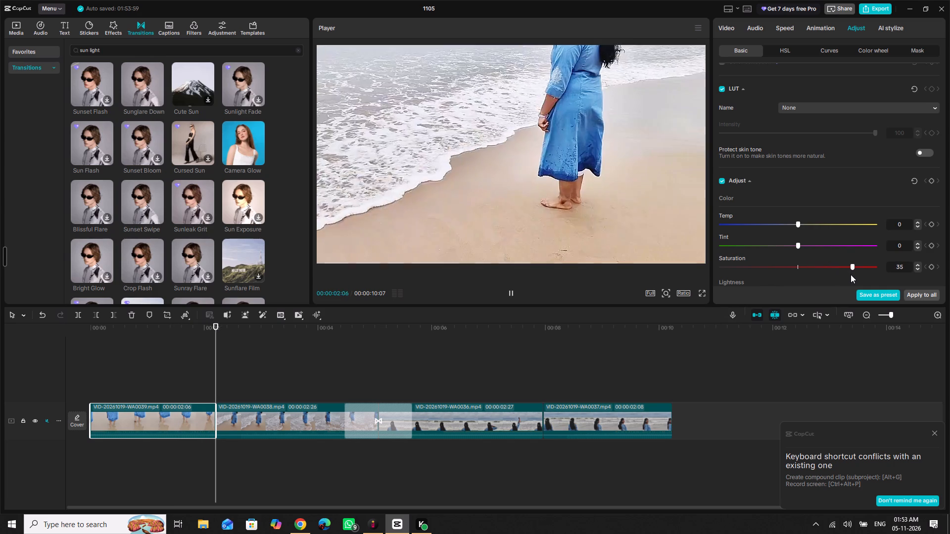
pyautogui.press('space')
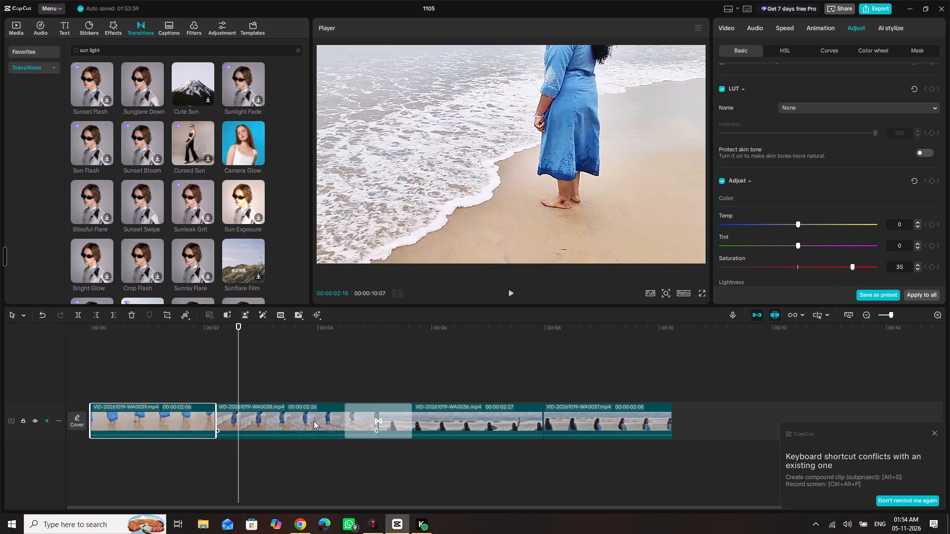
# Set the second clip's saturation to 20 and temperature to -20, and play it through into the third clip.
pyautogui.click(314, 421)
pyautogui.click(827, 265)
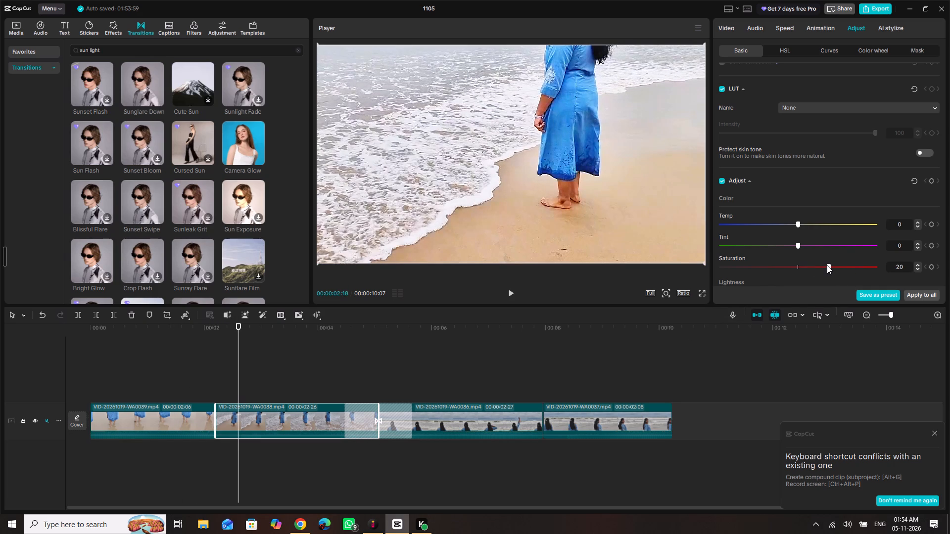
pyautogui.click(758, 223)
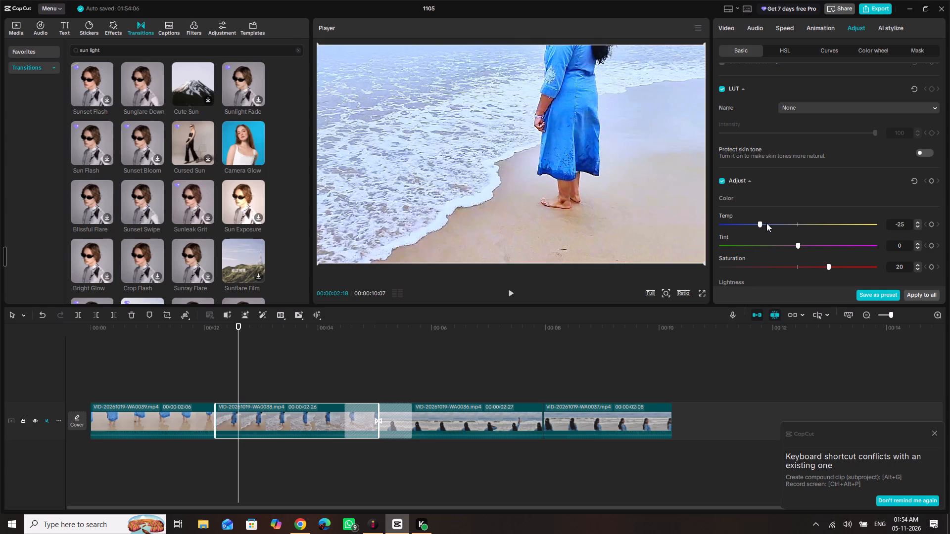
pyautogui.press('pagedown')
pyautogui.click(766, 223)
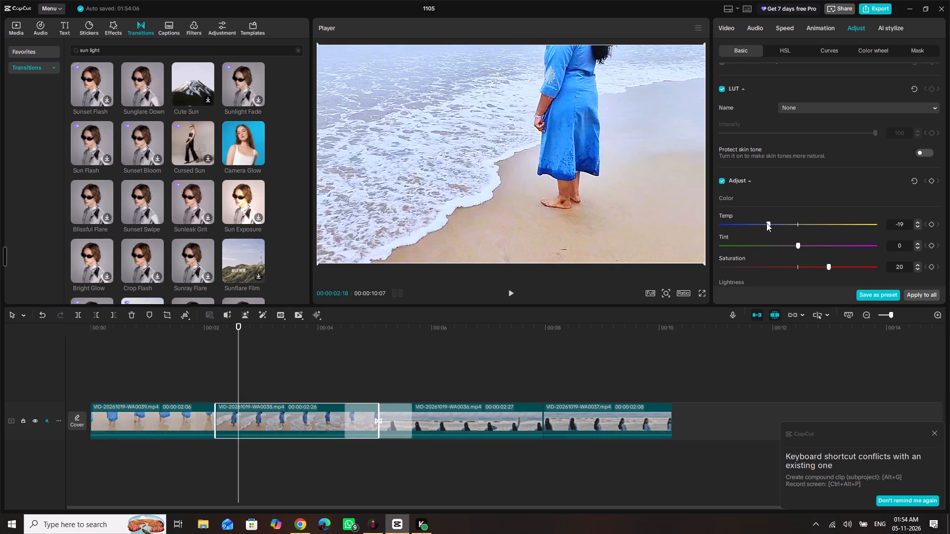
pyautogui.click(765, 222)
pyautogui.press('space')
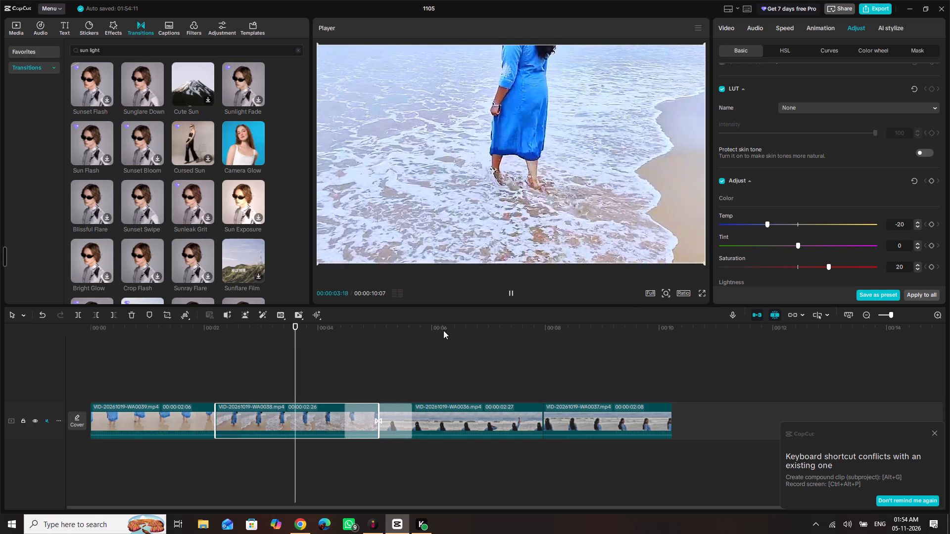
pyautogui.press('space')
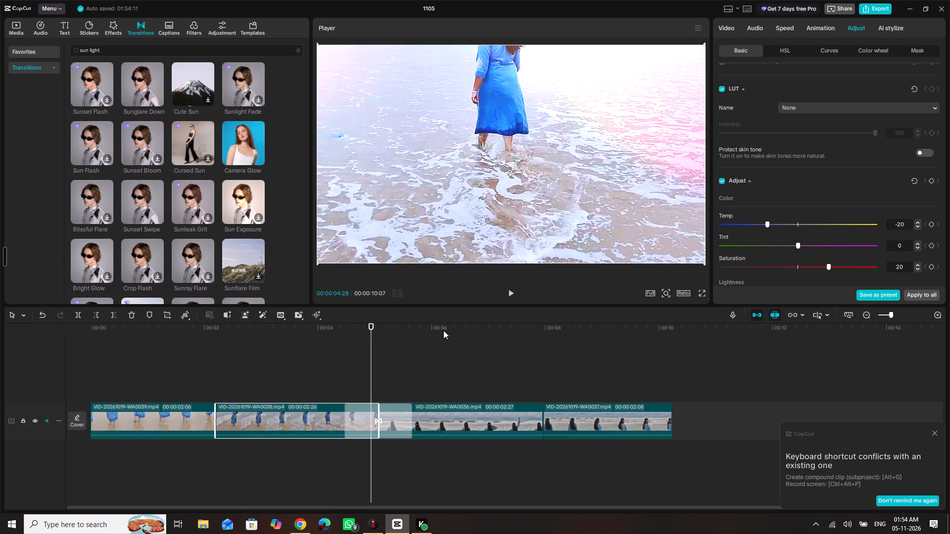
pyautogui.press('space')
pyautogui.press('space')
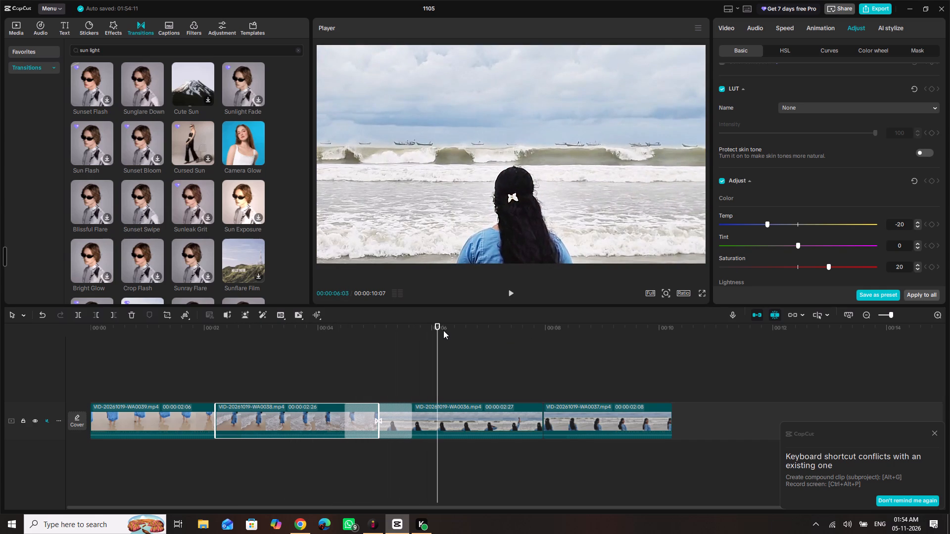
# Set the third clip's temperature to -17 and saturation to 14, and play the video from there to the end.
pyautogui.click(445, 416)
pyautogui.click(474, 424)
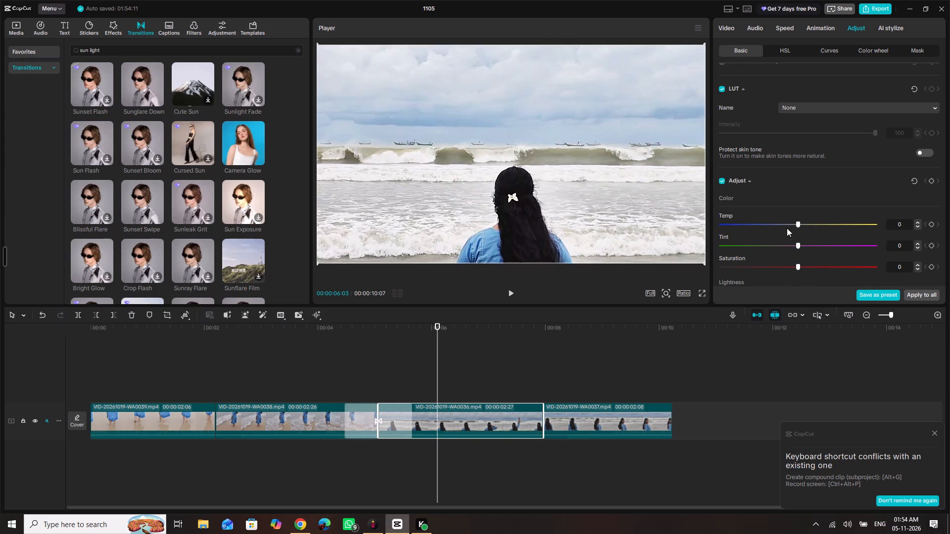
pyautogui.click(777, 222)
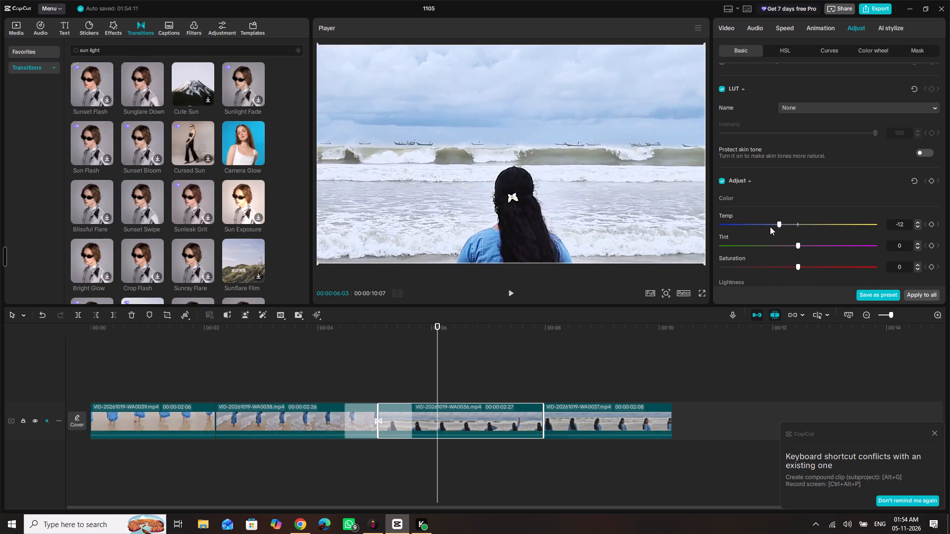
pyautogui.click(770, 225)
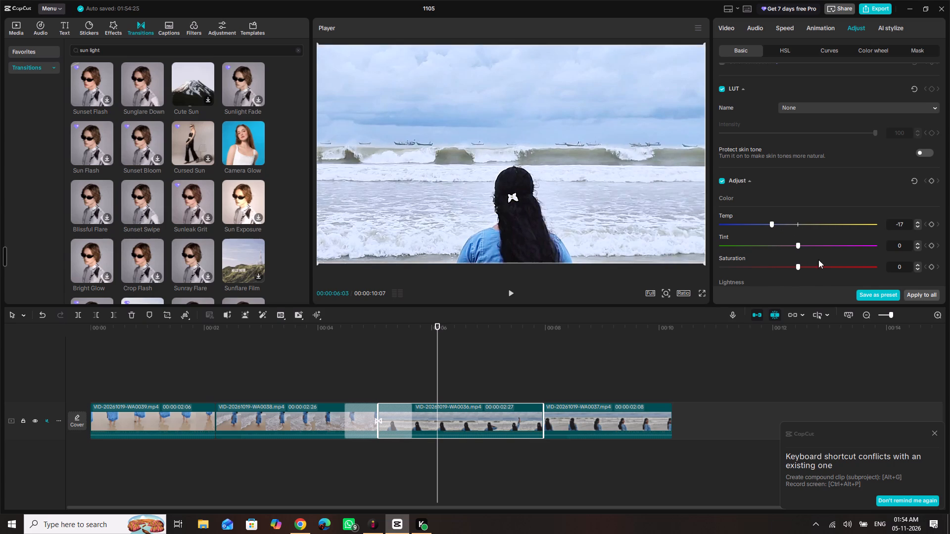
pyautogui.click(818, 266)
pyautogui.press('space')
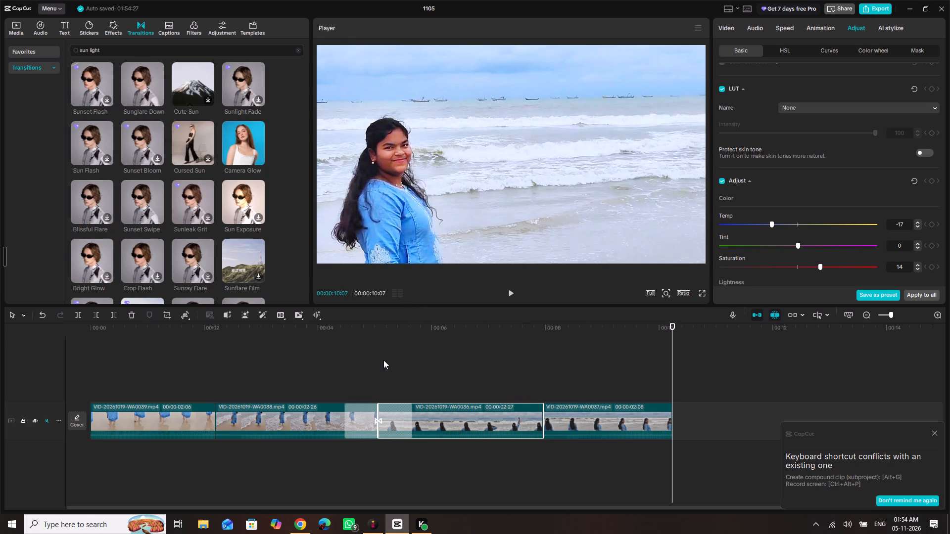
# Replay the whole video from the beginning to check the colour match across all four clips.
pyautogui.moveTo(374, 330); pyautogui.dragTo(26, 405)
pyautogui.press('space')
pyautogui.moveTo(304, 329); pyautogui.dragTo(0, 326)
pyautogui.press('space')
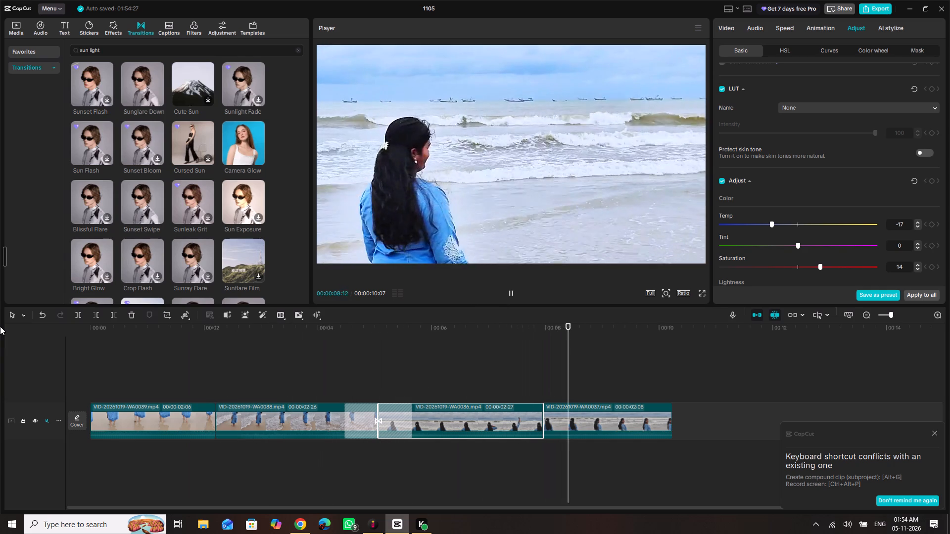
pyautogui.press('space')
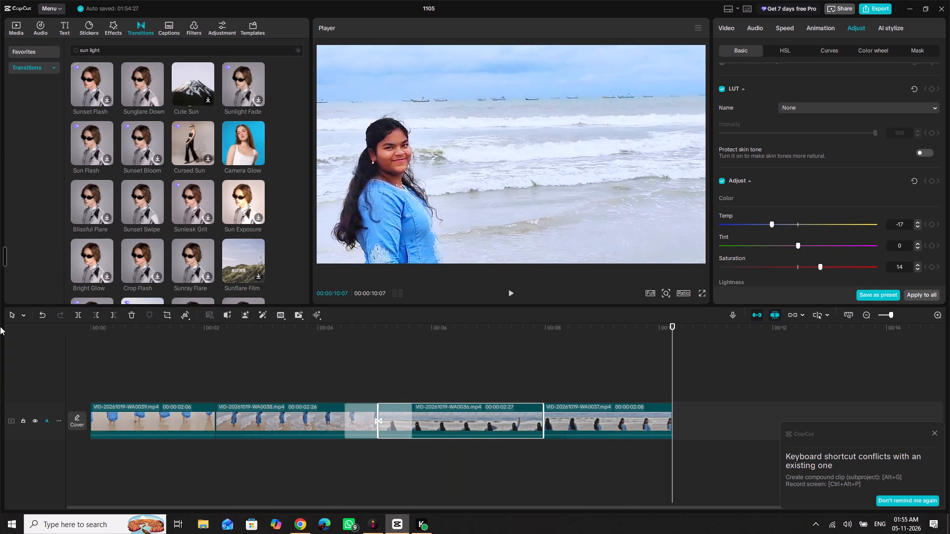
pyautogui.press('space')
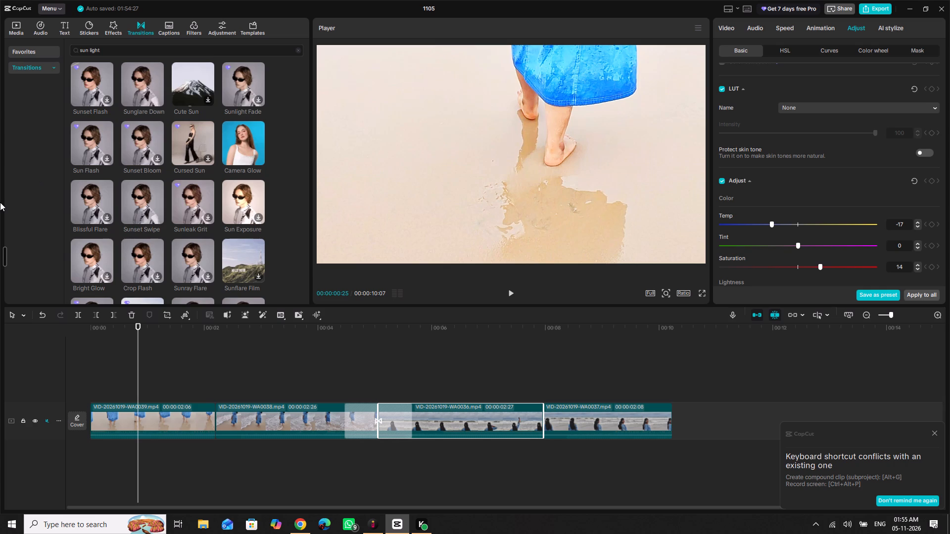
# Search the filter library for ocean filters, using the suggested query "ocean eyws".
pyautogui.click(183, 16)
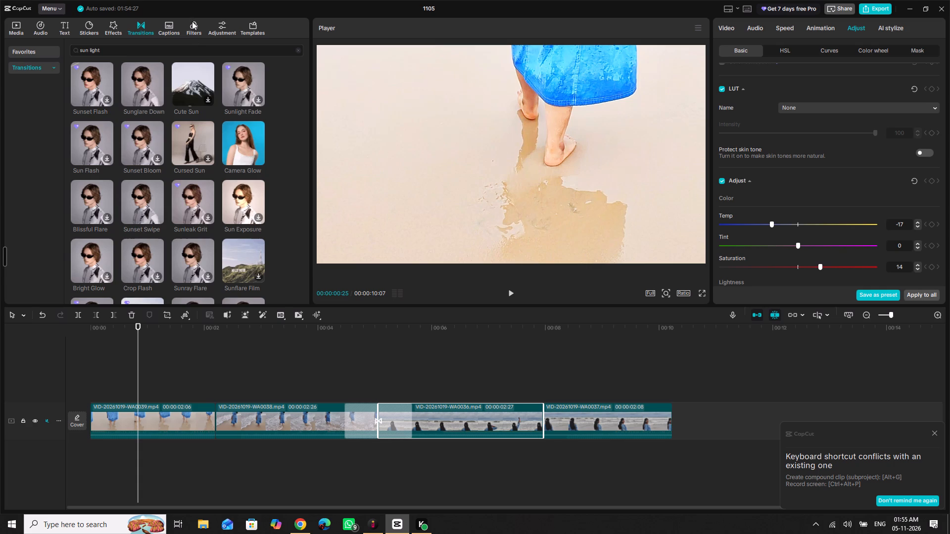
pyautogui.click(192, 21)
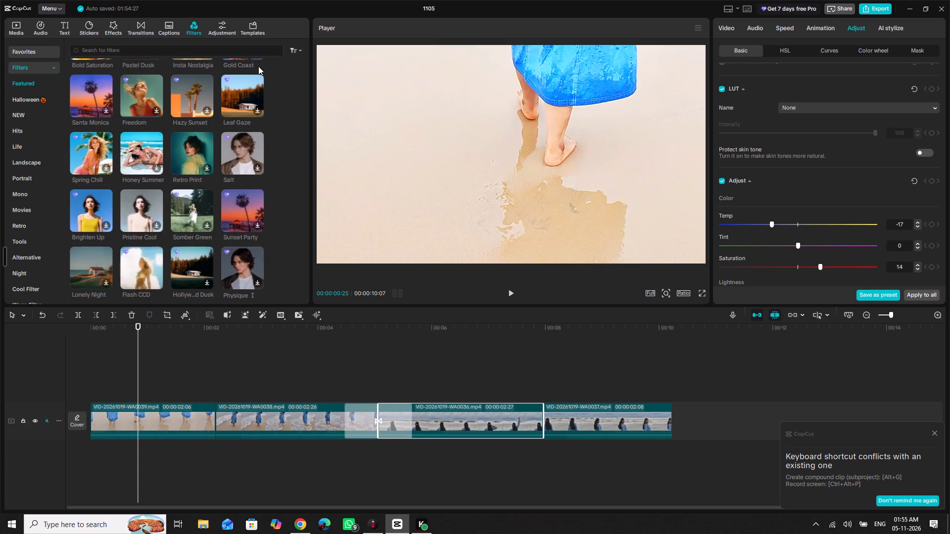
pyautogui.click(218, 49)
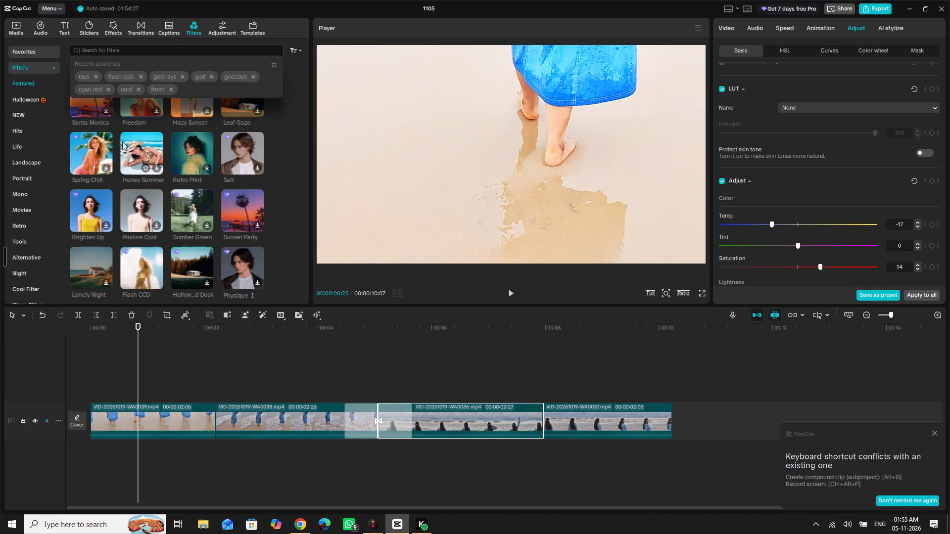
pyautogui.press('j')
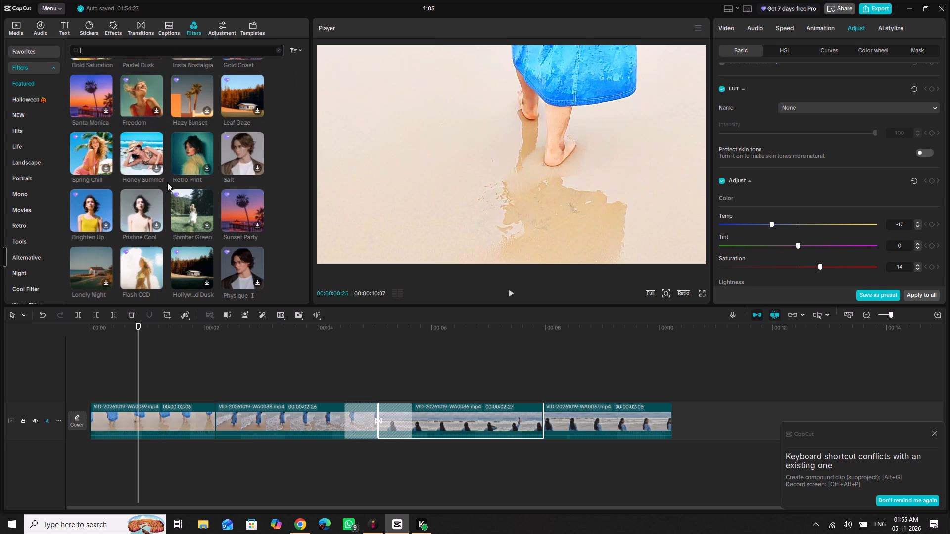
pyautogui.write('jf')
pyautogui.write('jgj')
pyautogui.press('BackSpace')
pyautogui.press('BackSpace')
pyautogui.press('BackSpace')
pyautogui.press('BackSpace')
pyautogui.press('BackSpace')
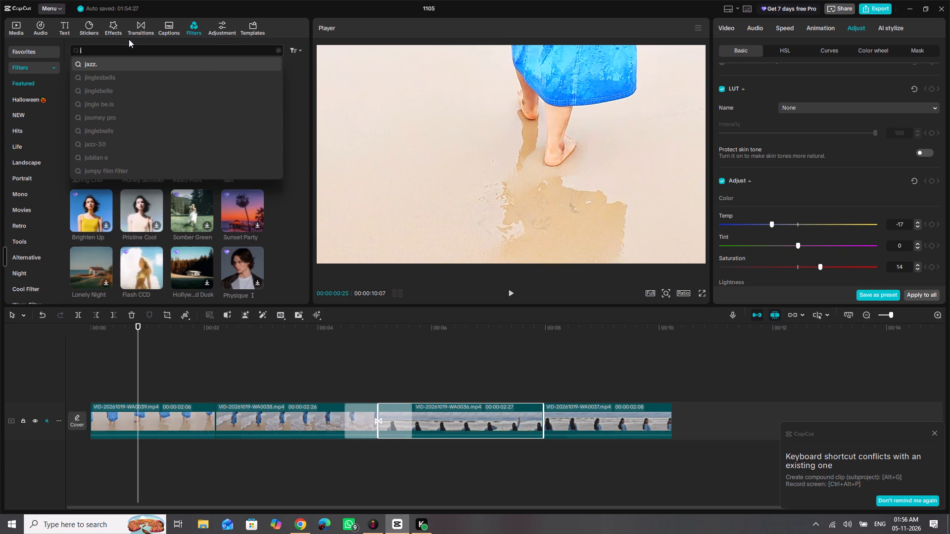
pyautogui.press('l')
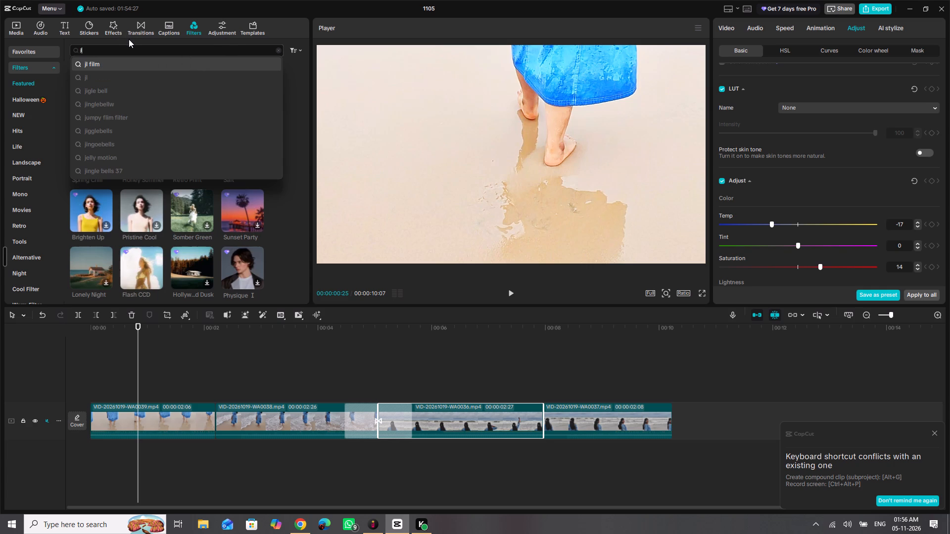
pyautogui.press('i')
pyautogui.press('f')
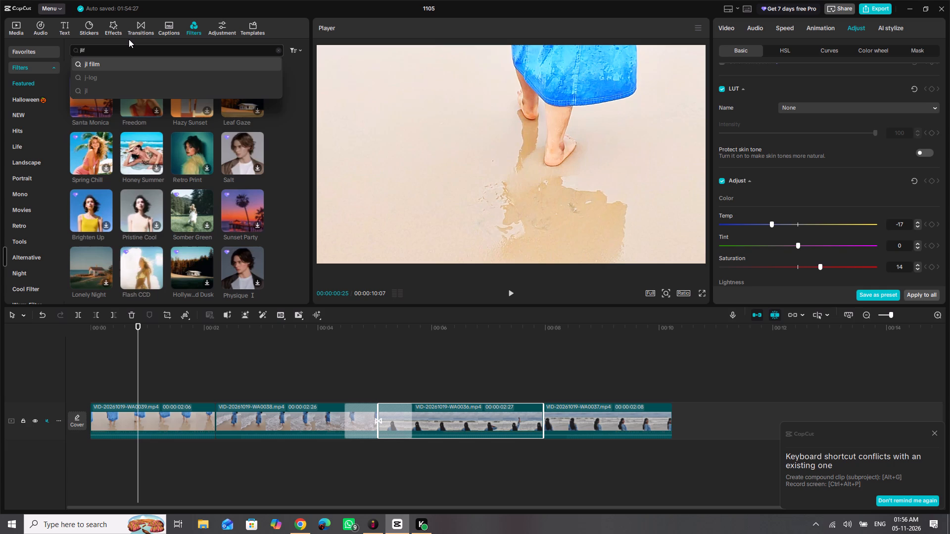
pyautogui.press('BackSpace')
pyautogui.press('BackSpace')
pyautogui.press('BackSpace')
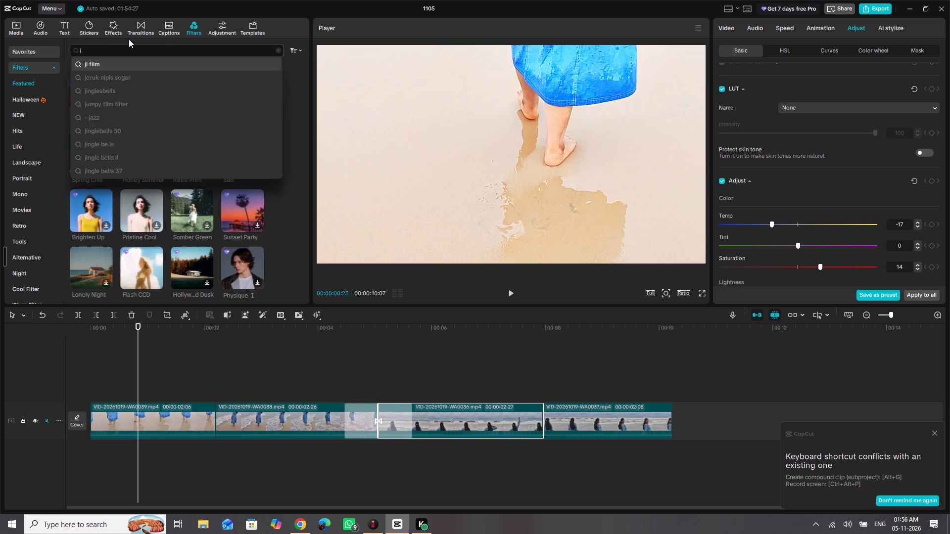
pyautogui.write('oce')
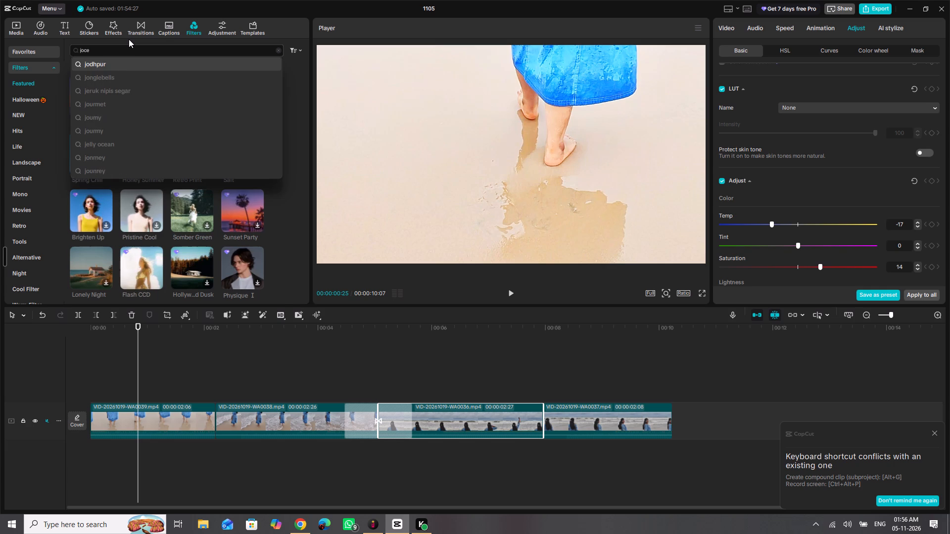
pyautogui.write('an')
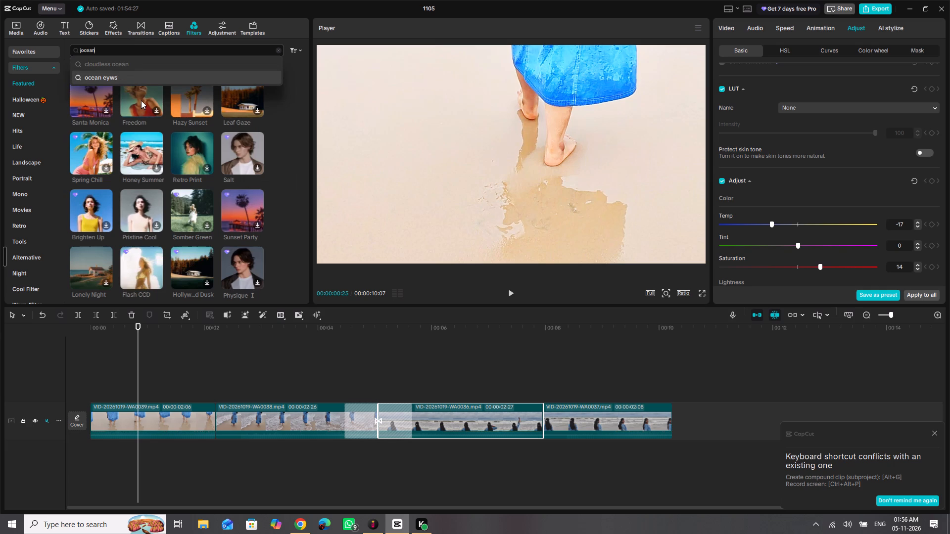
pyautogui.click(140, 74)
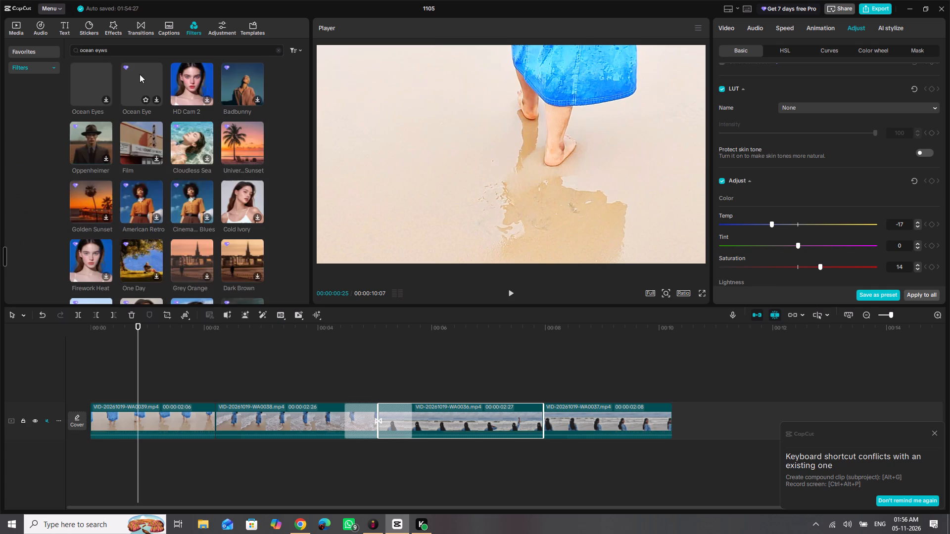
# Preview the Ocean Eyes filter on the first and second clips and HD Cam 2 on the second, and clear the filter search.
pyautogui.click(98, 81)
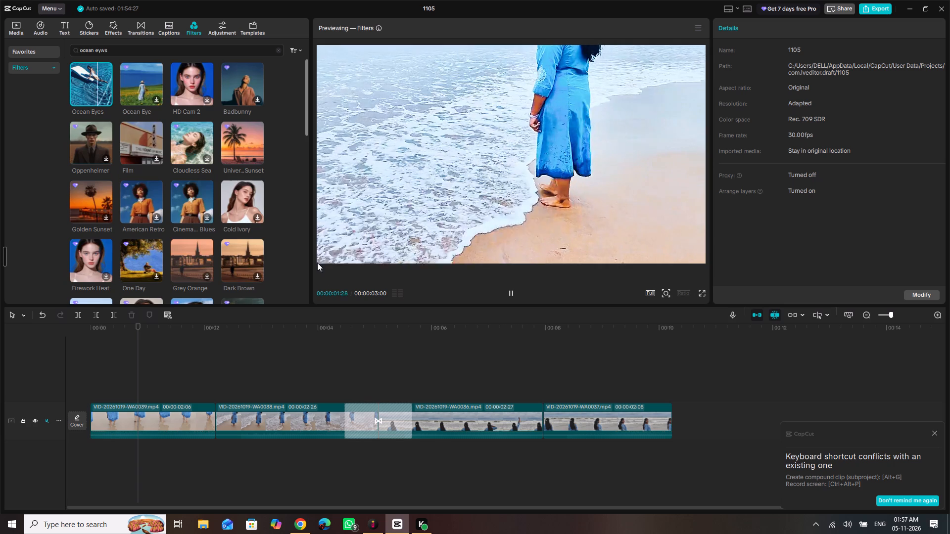
pyautogui.click(320, 322)
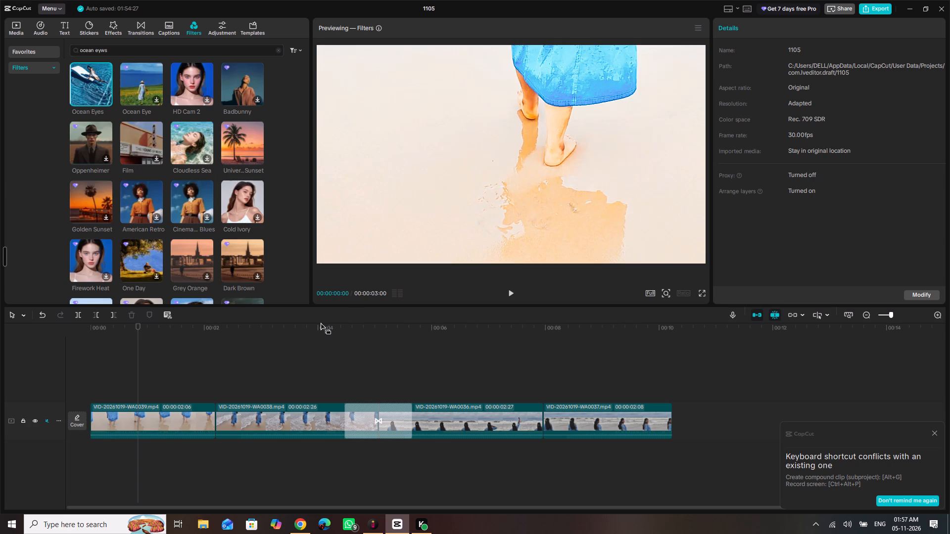
pyautogui.click(284, 336)
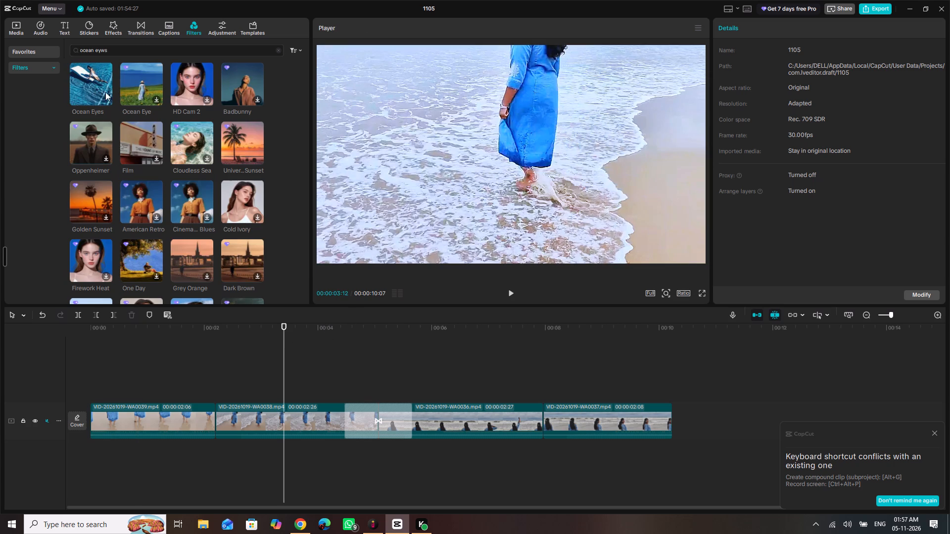
pyautogui.click(96, 79)
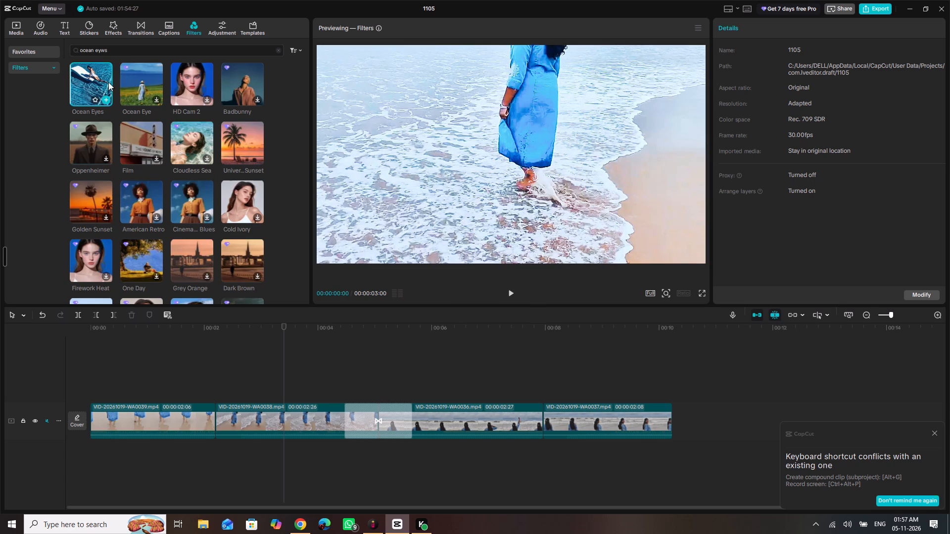
pyautogui.click(179, 86)
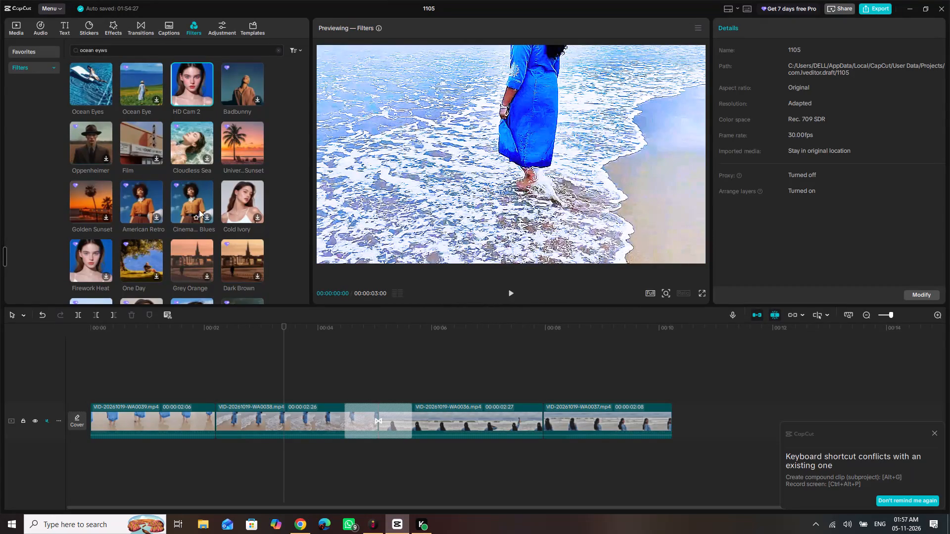
pyautogui.scroll(-2, 158, 164)
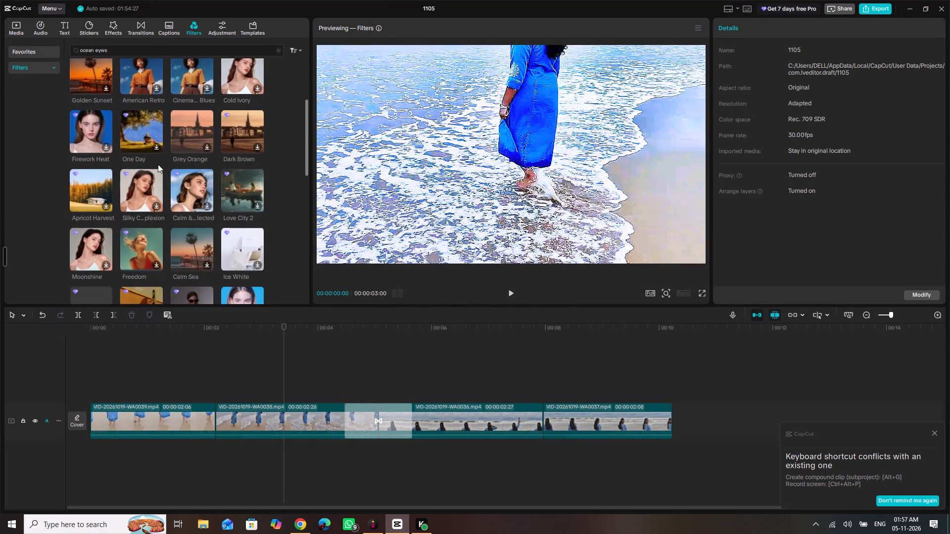
pyautogui.scroll(2, 158, 164)
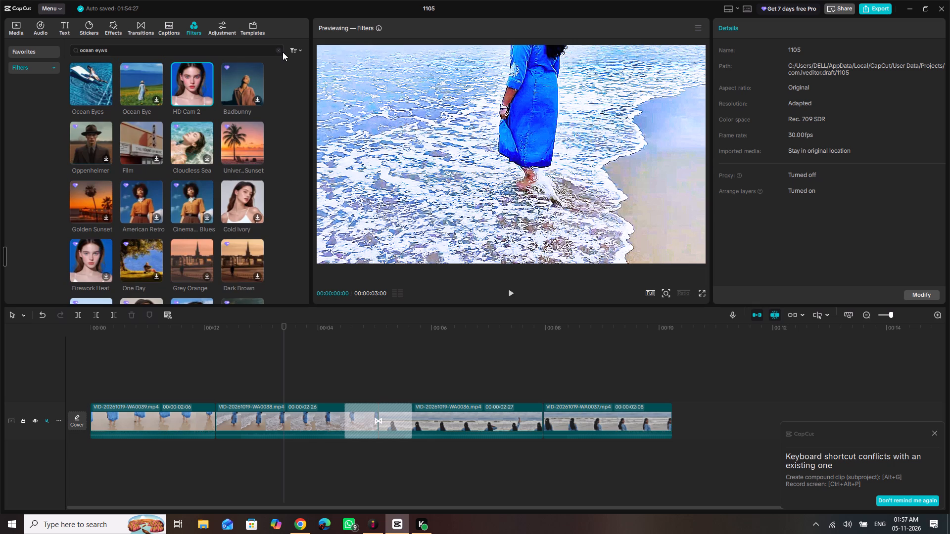
pyautogui.click(281, 52)
pyautogui.scroll(3, 203, 128)
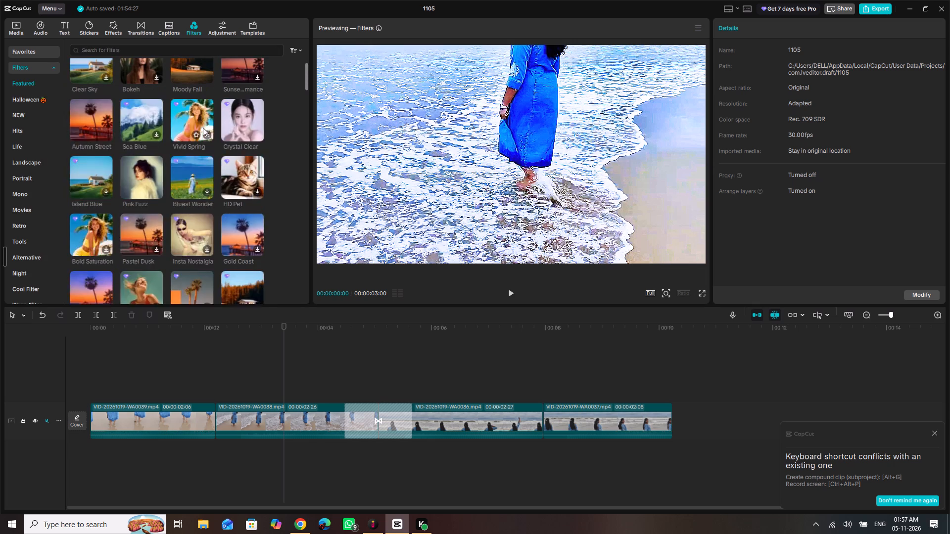
pyautogui.scroll(3, 203, 128)
# Play the video from the beginning to review the current look, and return the playhead to the start.
pyautogui.moveTo(206, 325); pyautogui.dragTo(204, 326)
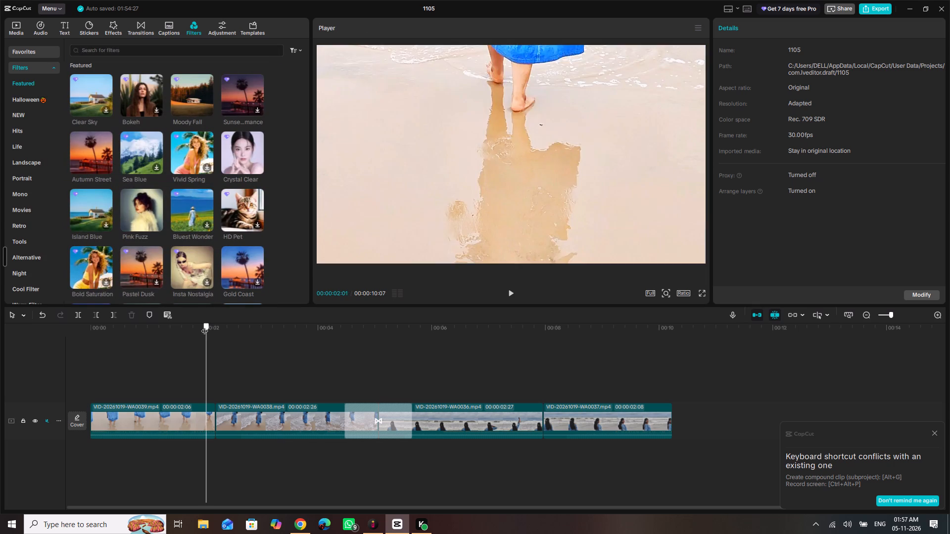
pyautogui.moveTo(204, 326); pyautogui.dragTo(0, 314)
pyautogui.press('space')
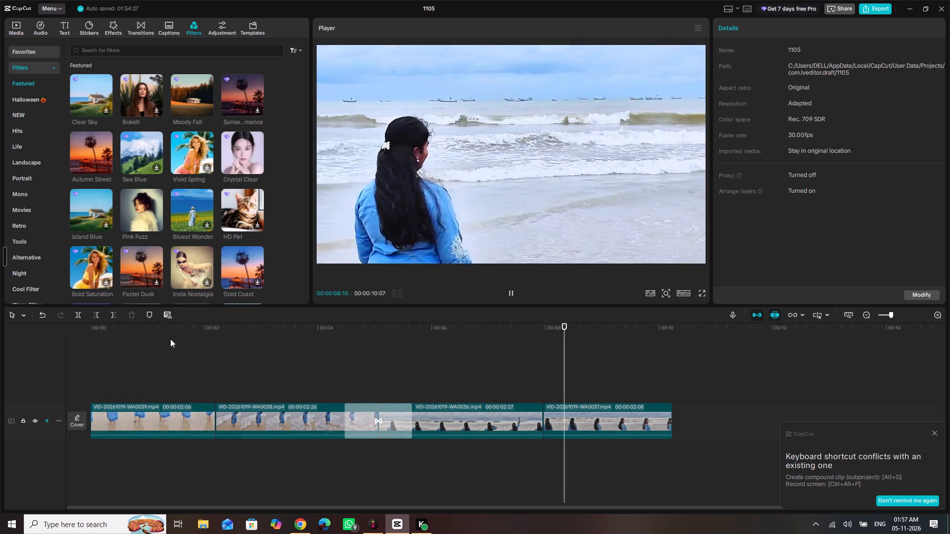
pyautogui.moveTo(170, 330); pyautogui.dragTo(57, 325)
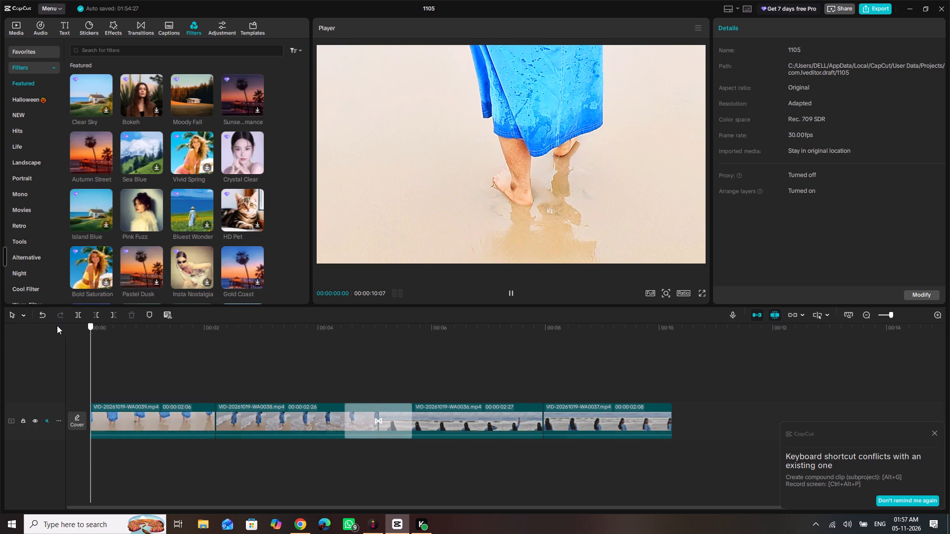
pyautogui.moveTo(57, 325); pyautogui.dragTo(50, 328)
# Play the video from the beginning to review the current look of all four clips.
pyautogui.press('space')
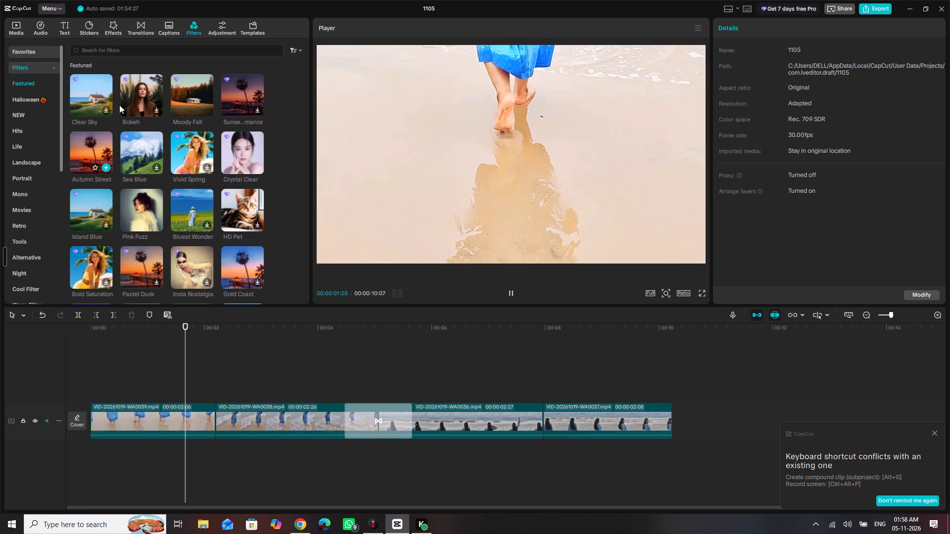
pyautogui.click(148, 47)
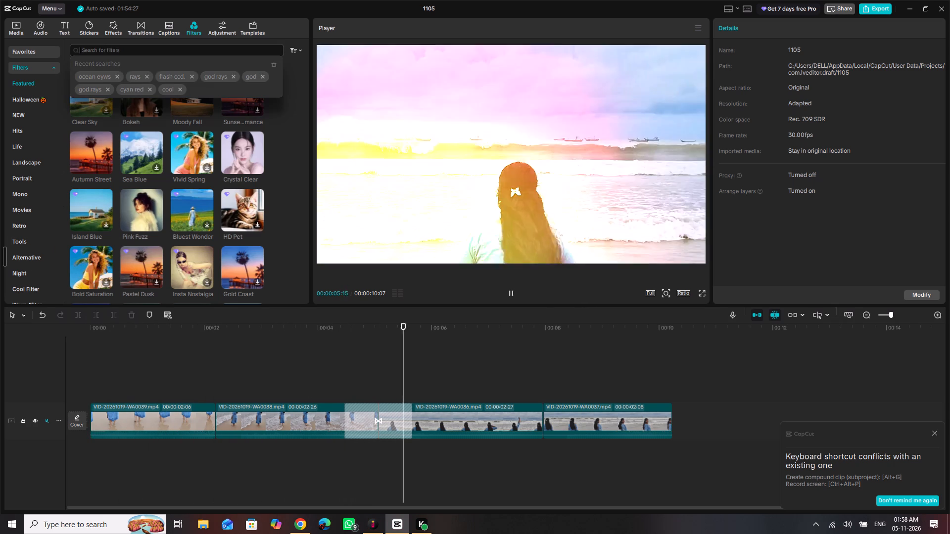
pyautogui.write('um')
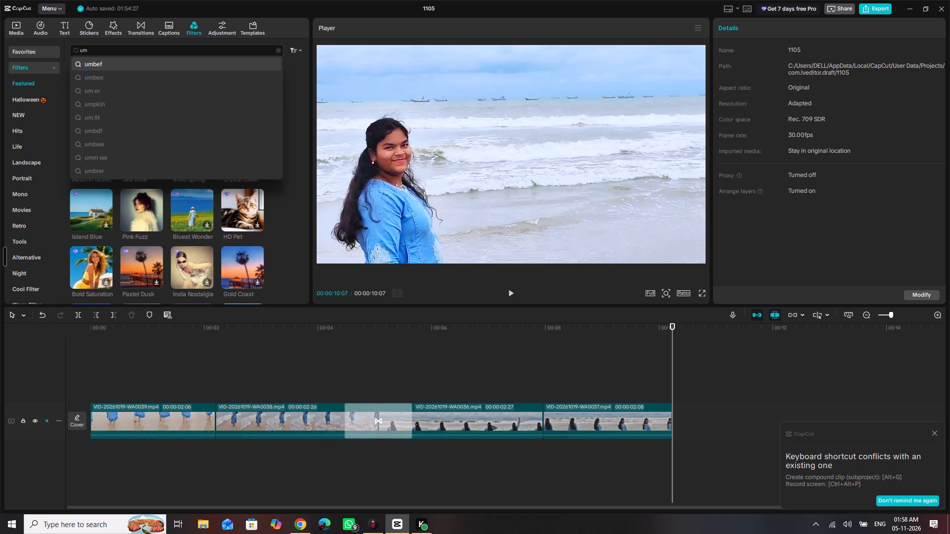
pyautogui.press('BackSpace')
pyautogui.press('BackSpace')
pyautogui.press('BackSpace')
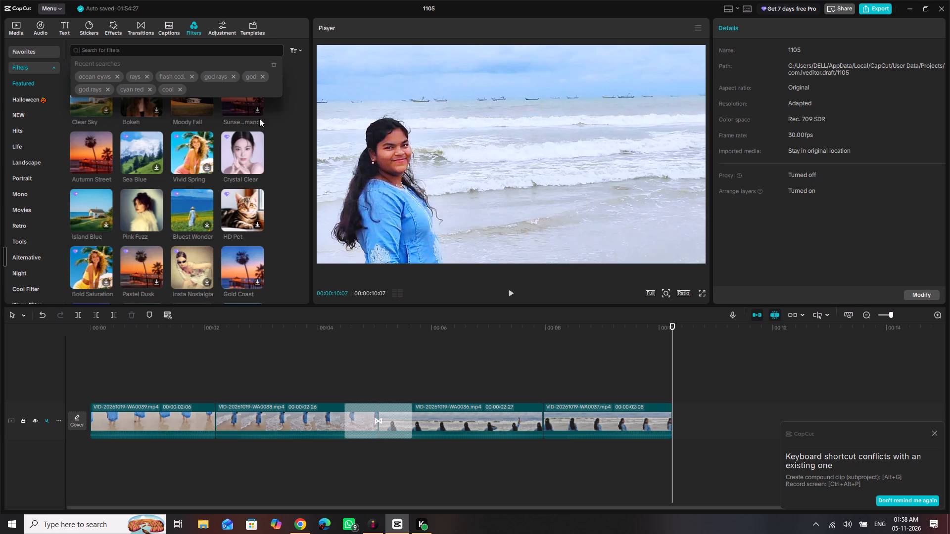
# Replay the video several times from the beginning to examine the clip order, colour match and transition.
pyautogui.moveTo(219, 330); pyautogui.dragTo(0, 320)
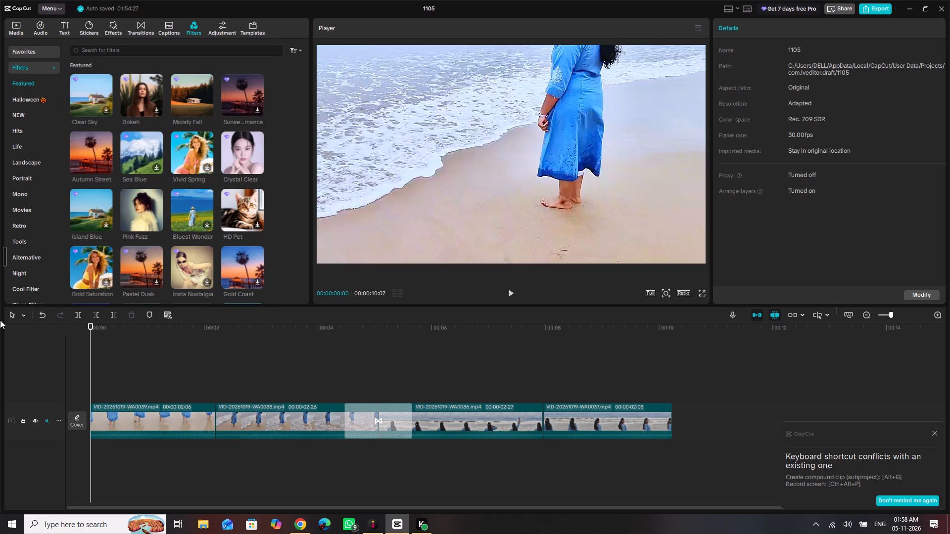
pyautogui.press('space')
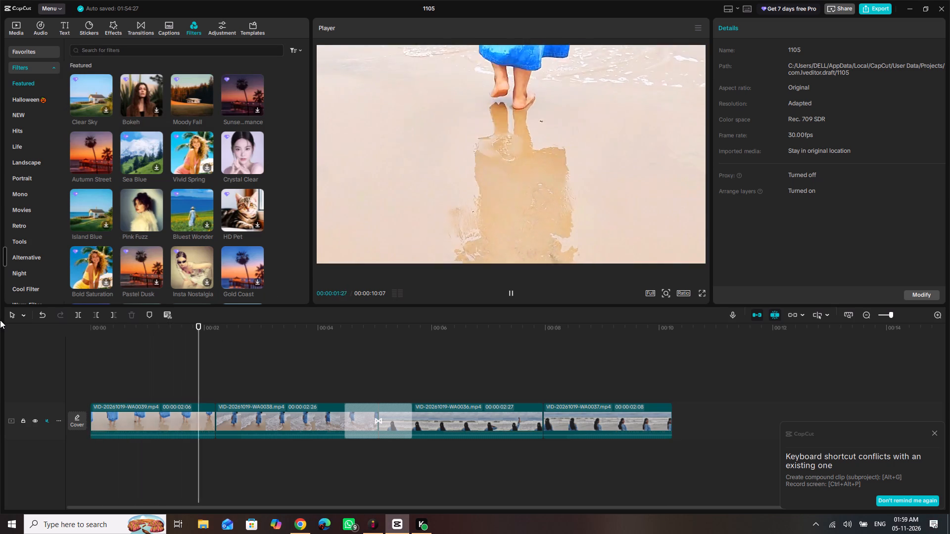
pyautogui.click(116, 331)
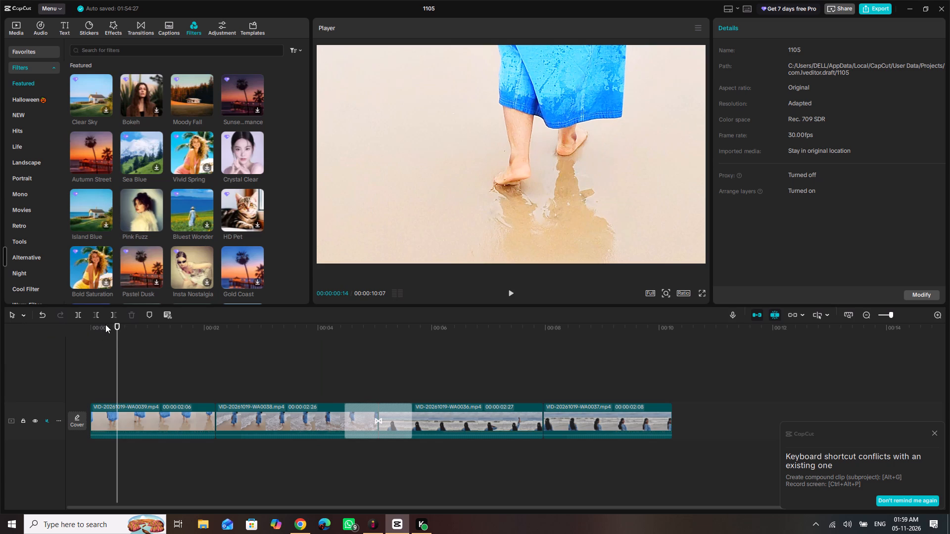
pyautogui.moveTo(105, 324); pyautogui.dragTo(49, 327)
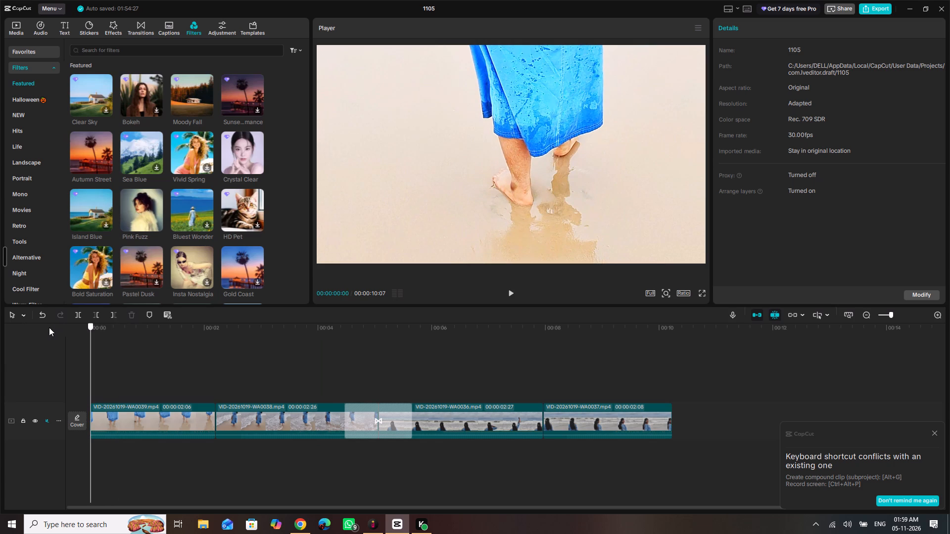
pyautogui.moveTo(49, 327); pyautogui.dragTo(46, 323)
pyautogui.press('space')
pyautogui.press('space')
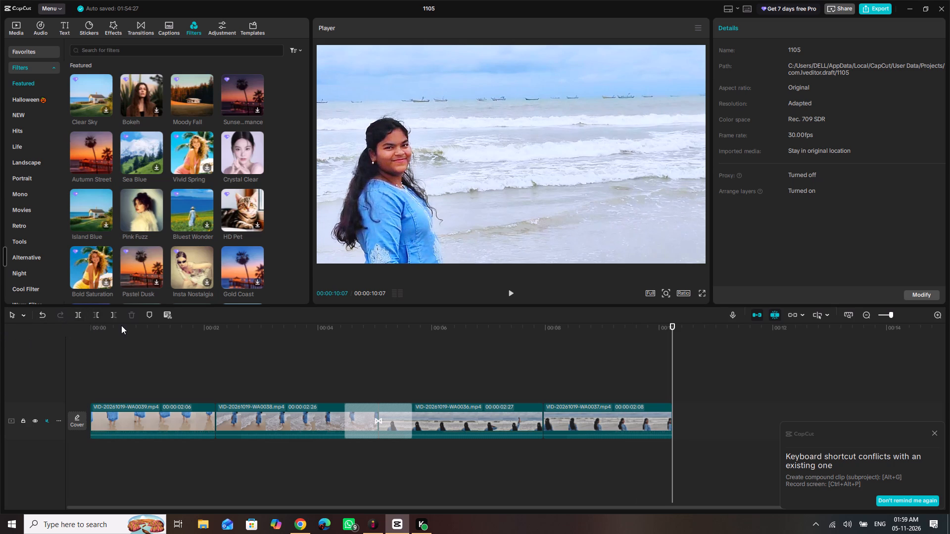
pyautogui.moveTo(122, 325); pyautogui.dragTo(0, 342)
pyautogui.press('space')
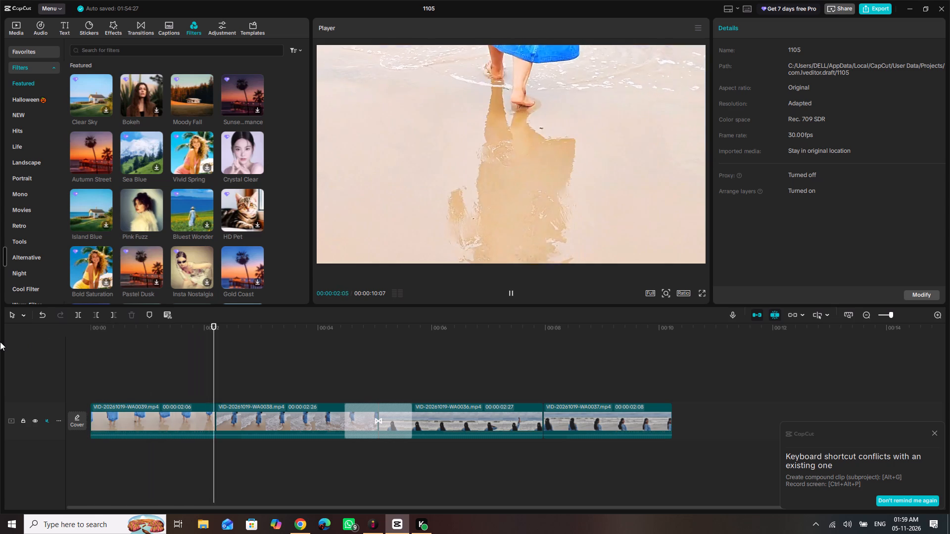
pyautogui.press('space')
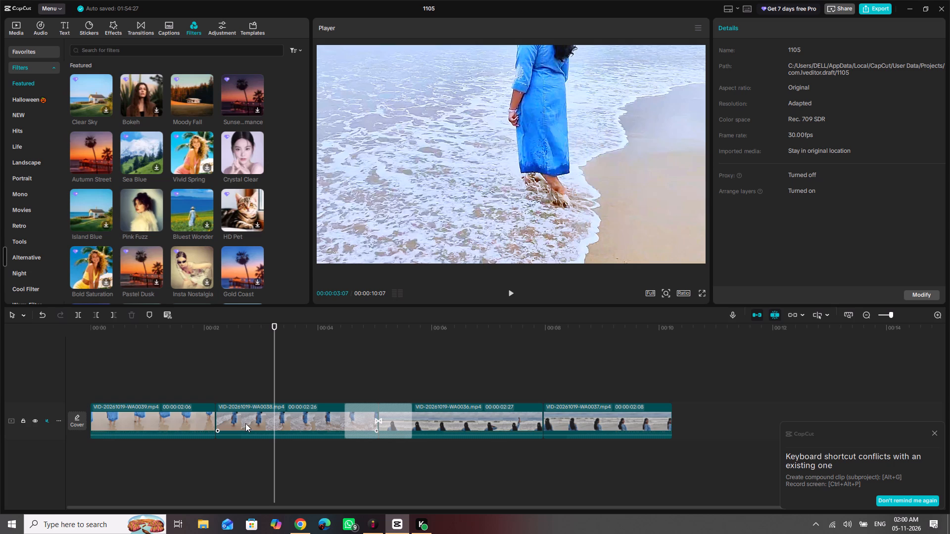
pyautogui.moveTo(190, 330); pyautogui.dragTo(0, 348)
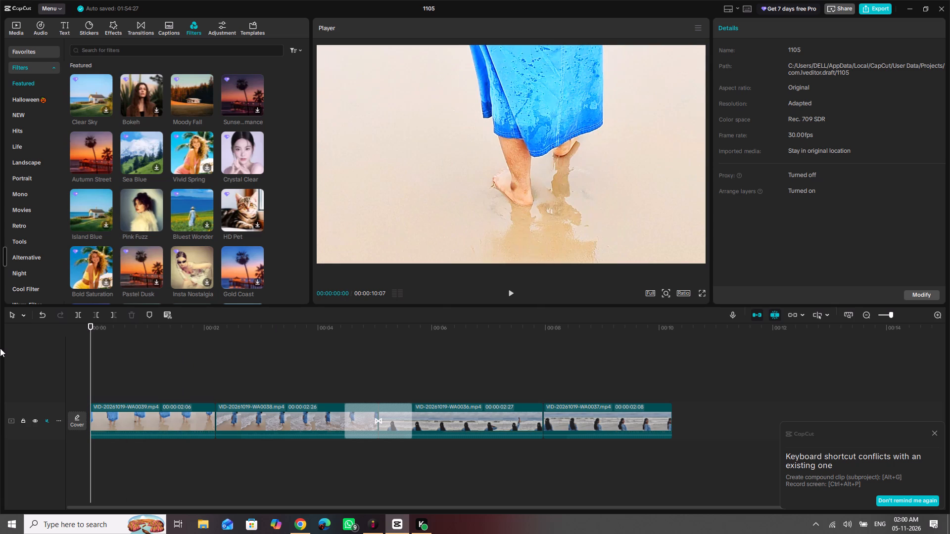
pyautogui.press('space')
pyautogui.press('space')
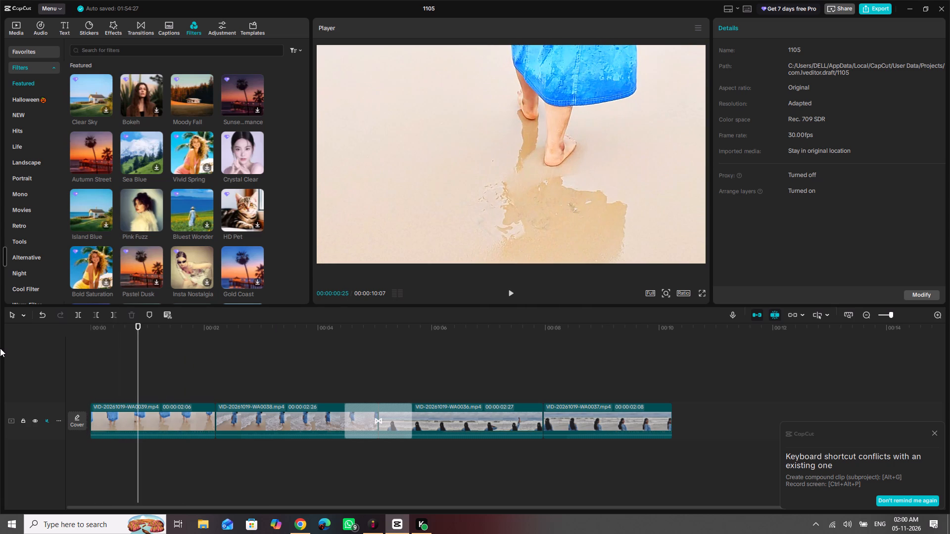
pyautogui.press('space')
pyautogui.press('space')
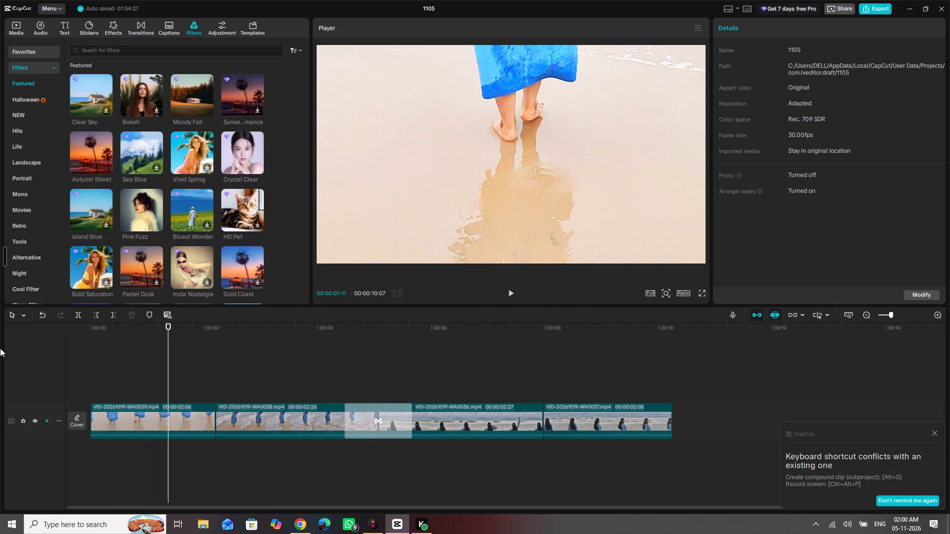
pyautogui.moveTo(128, 332); pyautogui.dragTo(76, 333)
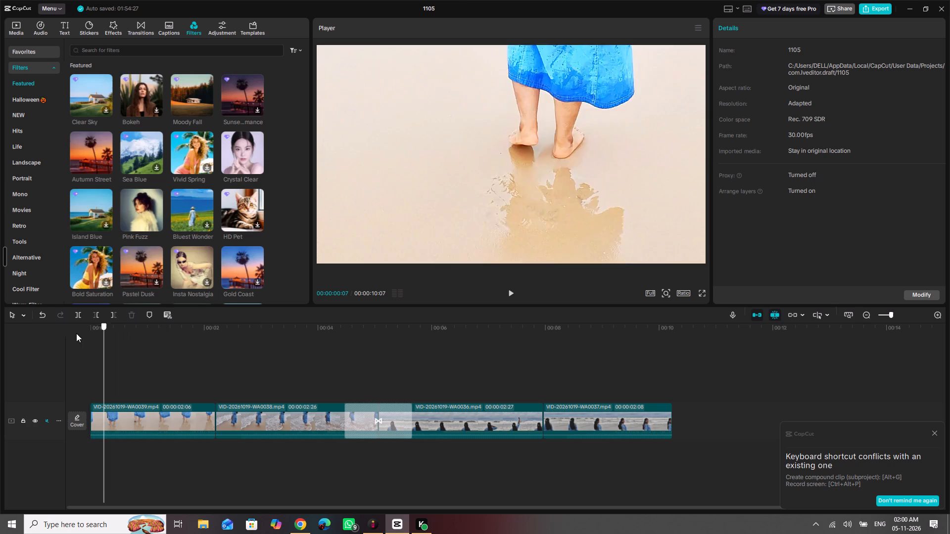
pyautogui.moveTo(76, 333); pyautogui.dragTo(39, 340)
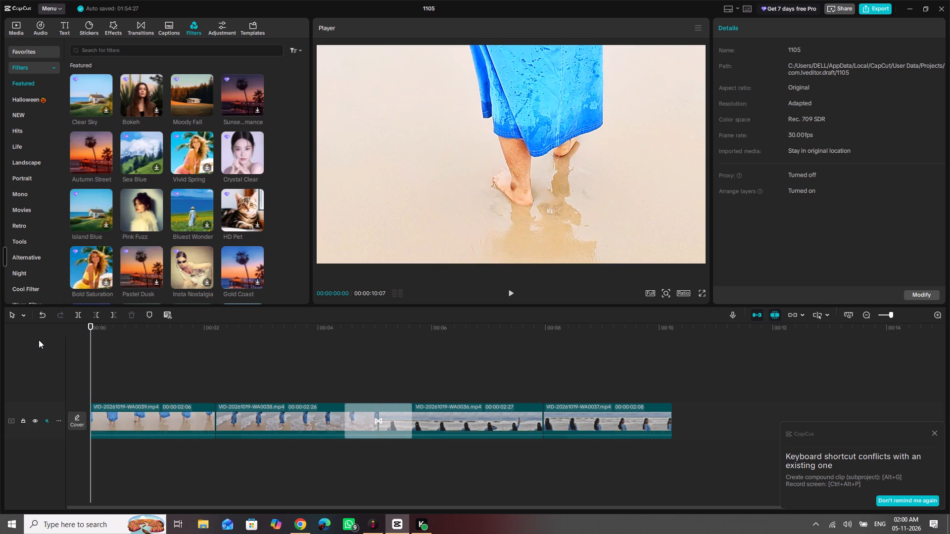
pyautogui.press('space')
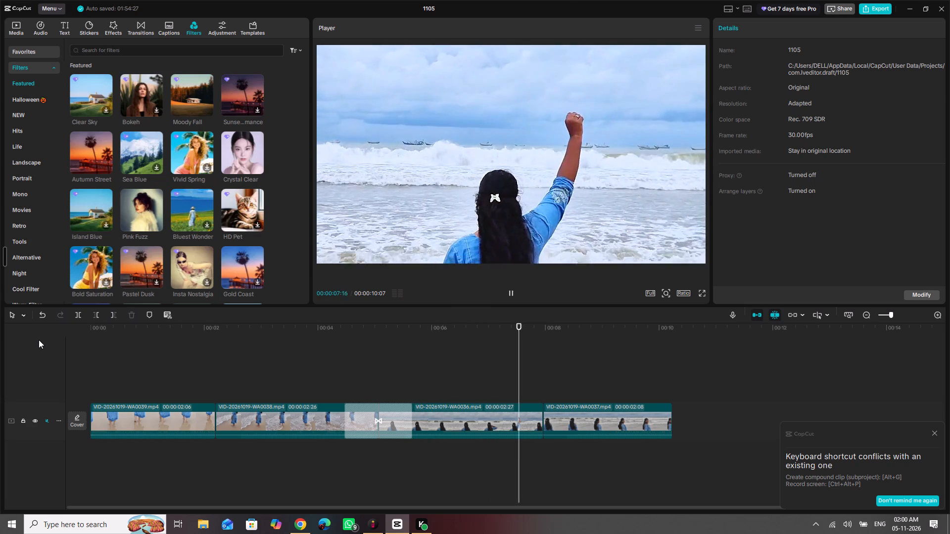
pyautogui.press('space')
pyautogui.press('space')
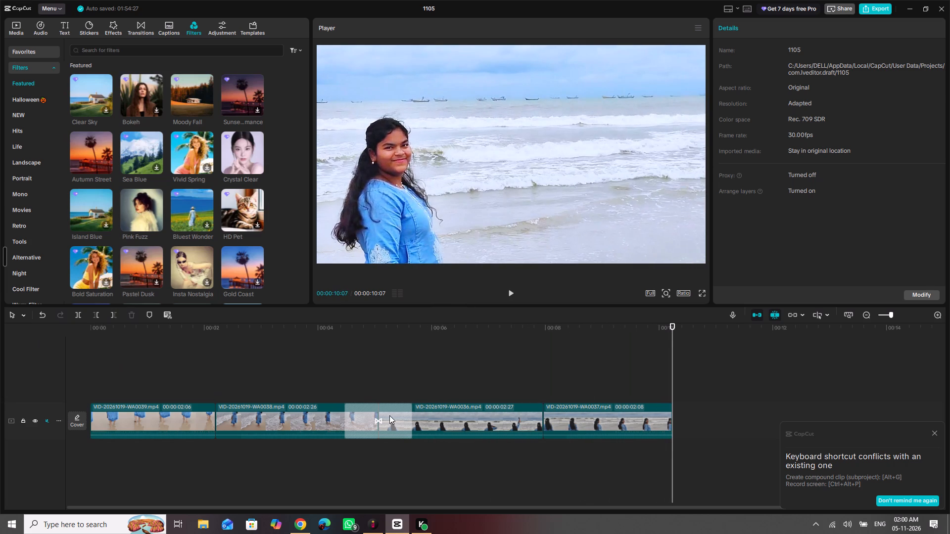
# Move the last clip, VID-20261019-WA0037, ahead of VID-20261019-WA0036 so it directly follows the transition.
pyautogui.moveTo(558, 416); pyautogui.dragTo(427, 417)
# Replay the video from the beginning to check the new order of the last two clips, pausing in the final clip.
pyautogui.moveTo(234, 330); pyautogui.dragTo(49, 347)
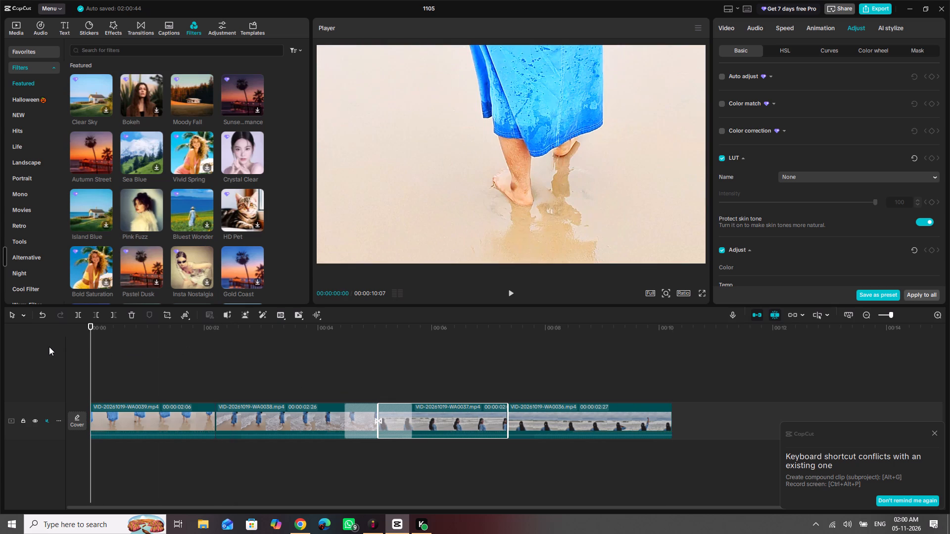
pyautogui.press('space')
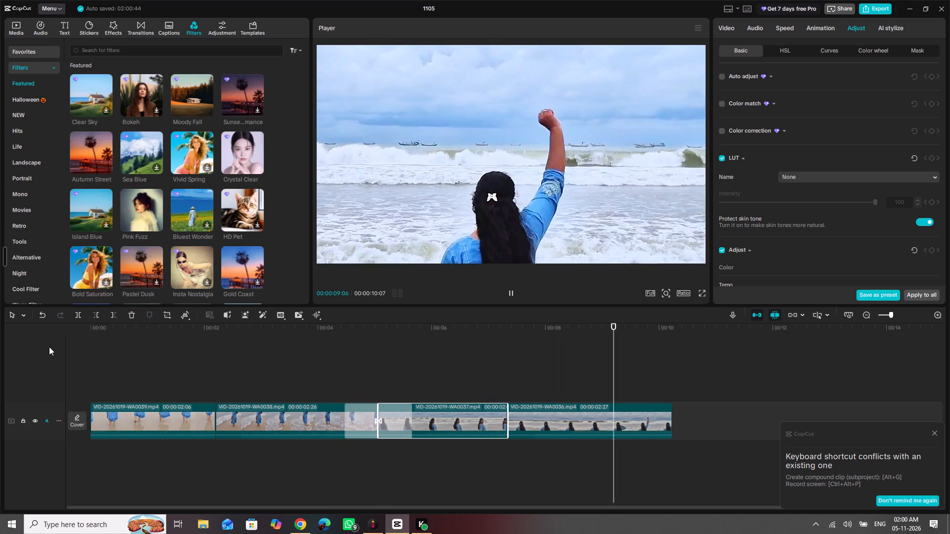
pyautogui.press('space')
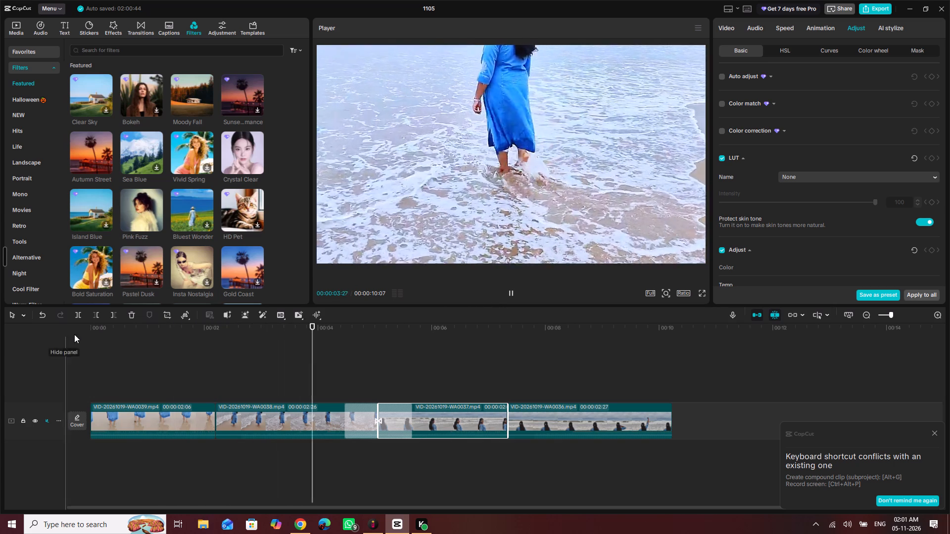
pyautogui.moveTo(122, 334); pyautogui.dragTo(37, 343)
pyautogui.press('space')
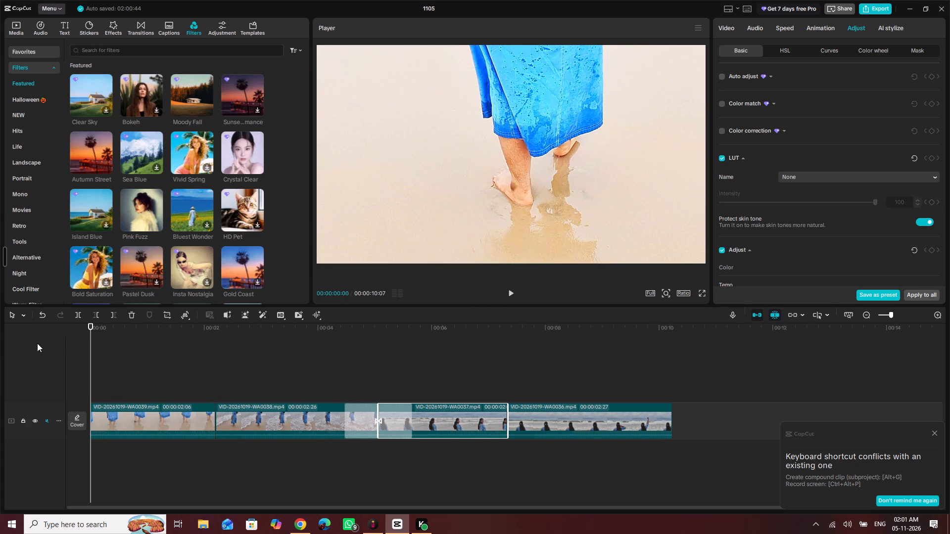
pyautogui.press('space')
pyautogui.press('space')
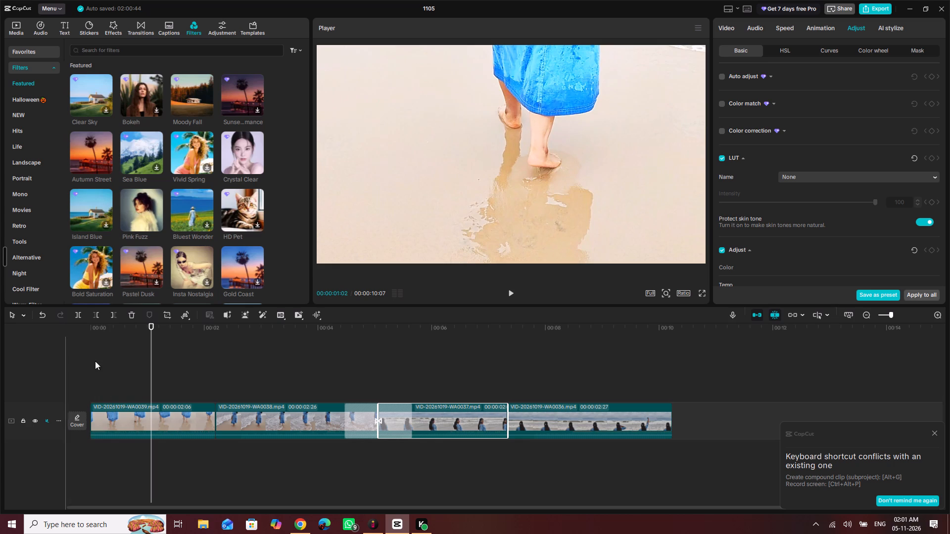
pyautogui.press('space')
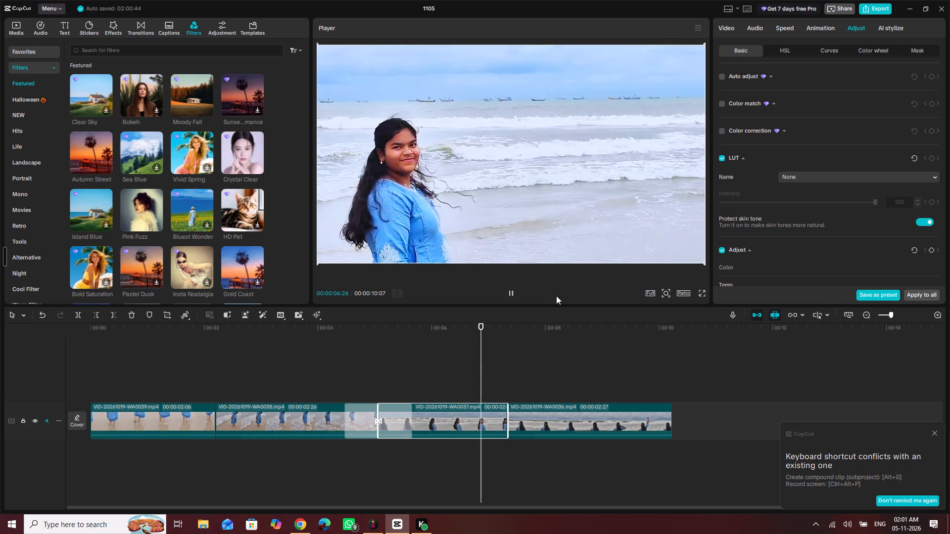
pyautogui.click(513, 291)
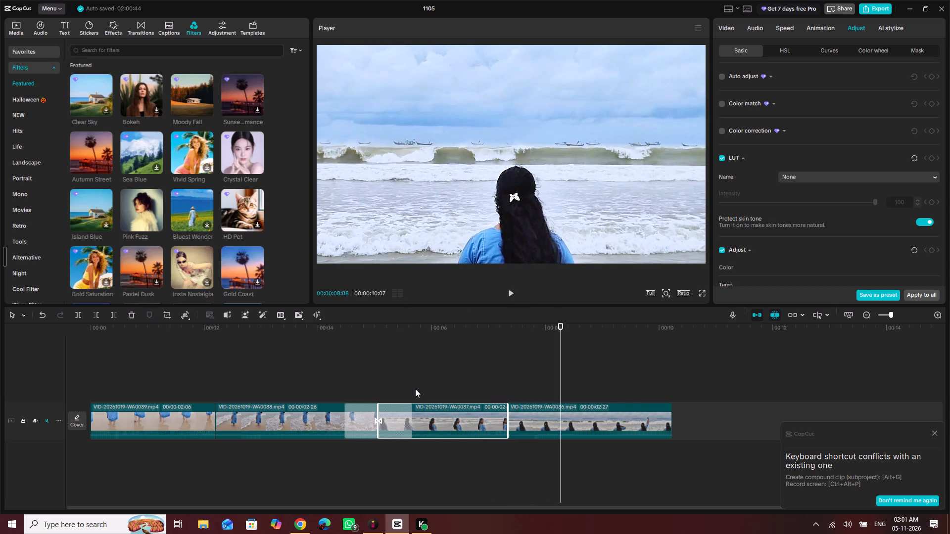
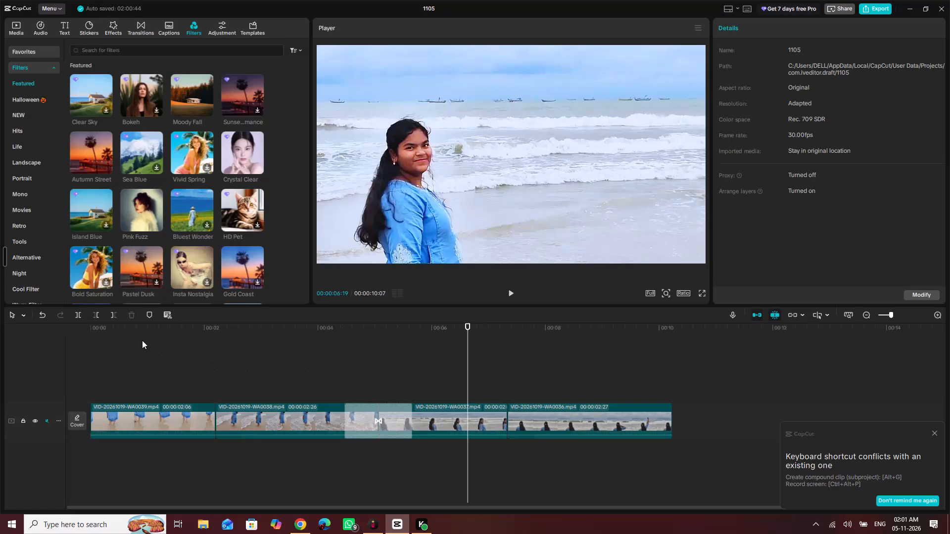
# Return the playhead to the very beginning of the timeline, at the start of the first clip.
pyautogui.moveTo(135, 328); pyautogui.dragTo(28, 329)
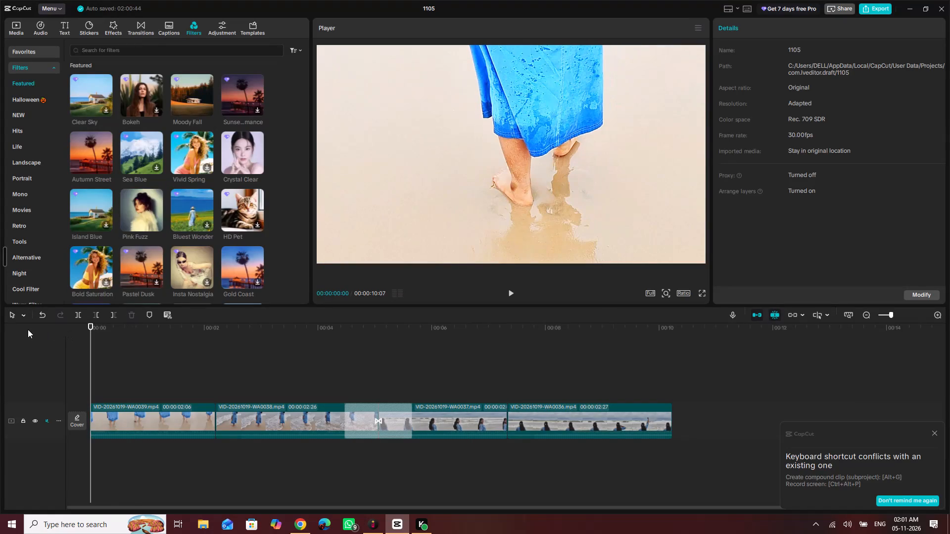